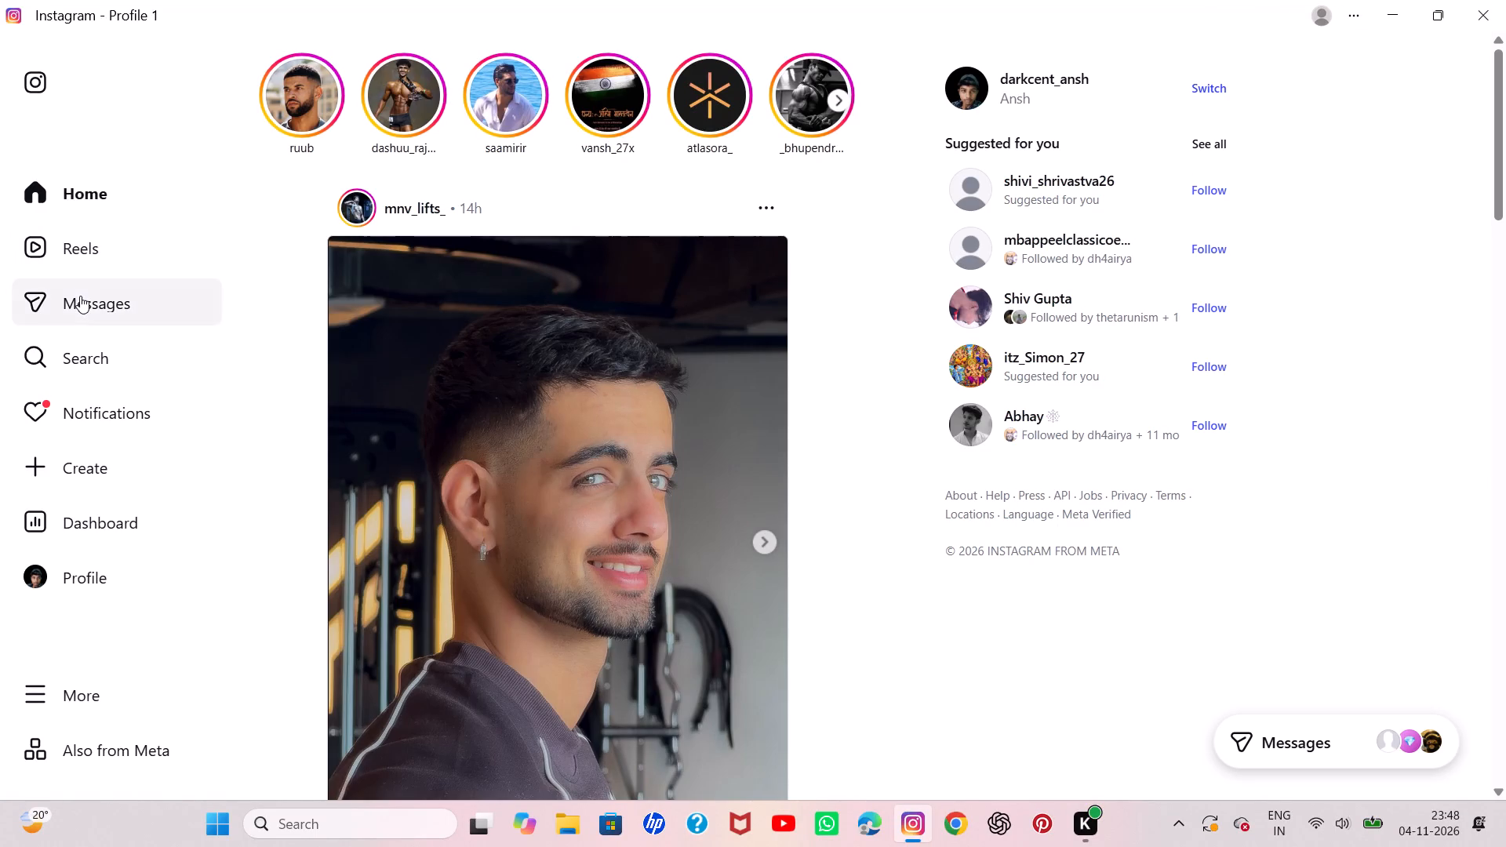
Open Instagram search and rerun the recent search for "cricket edits reels".
click(64, 374)
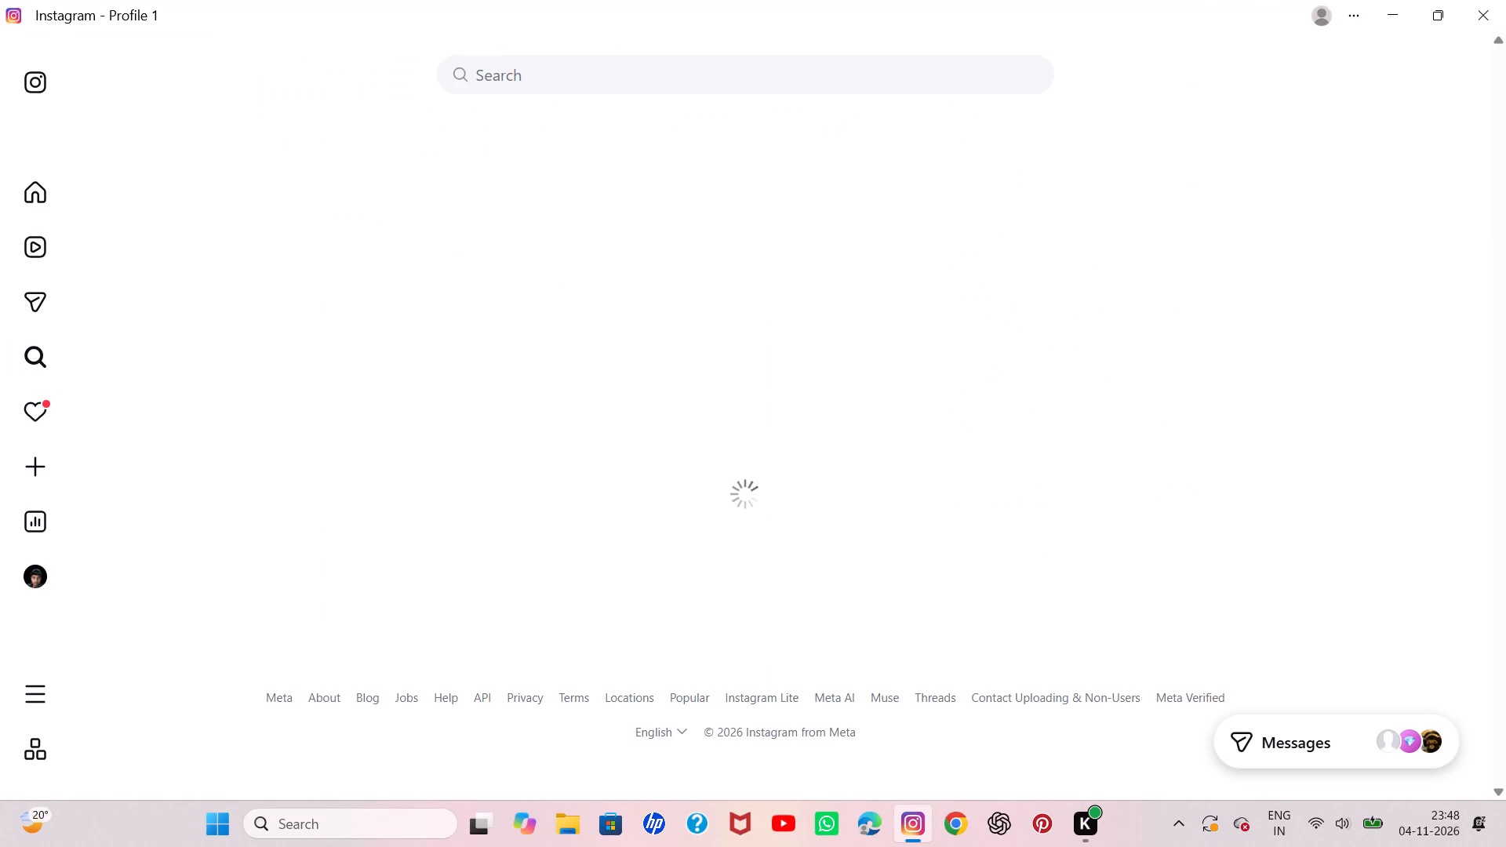
click(510, 72)
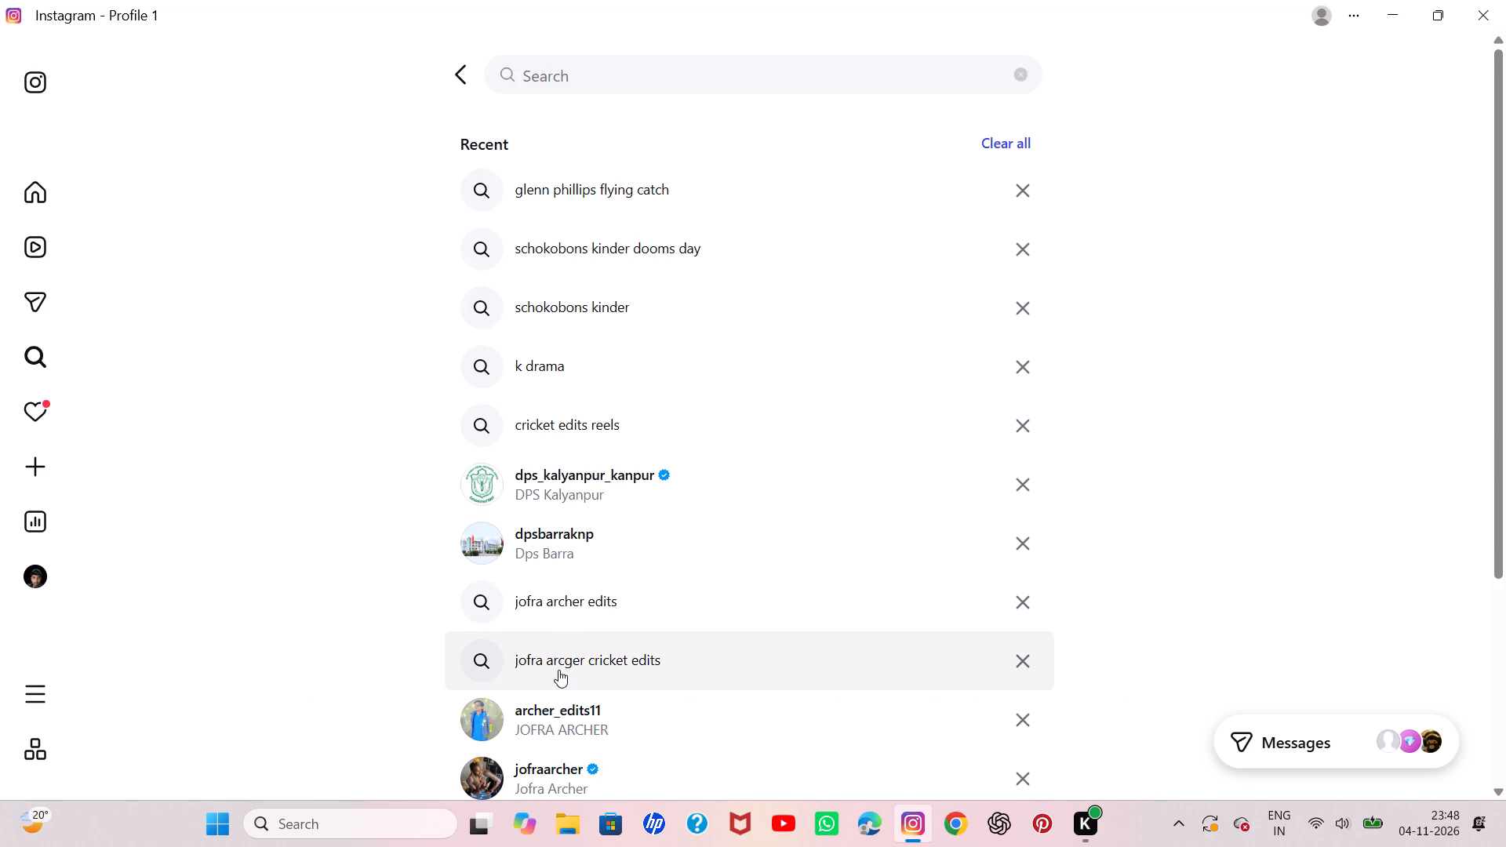
scroll(558, 670, down, 1)
click(602, 384)
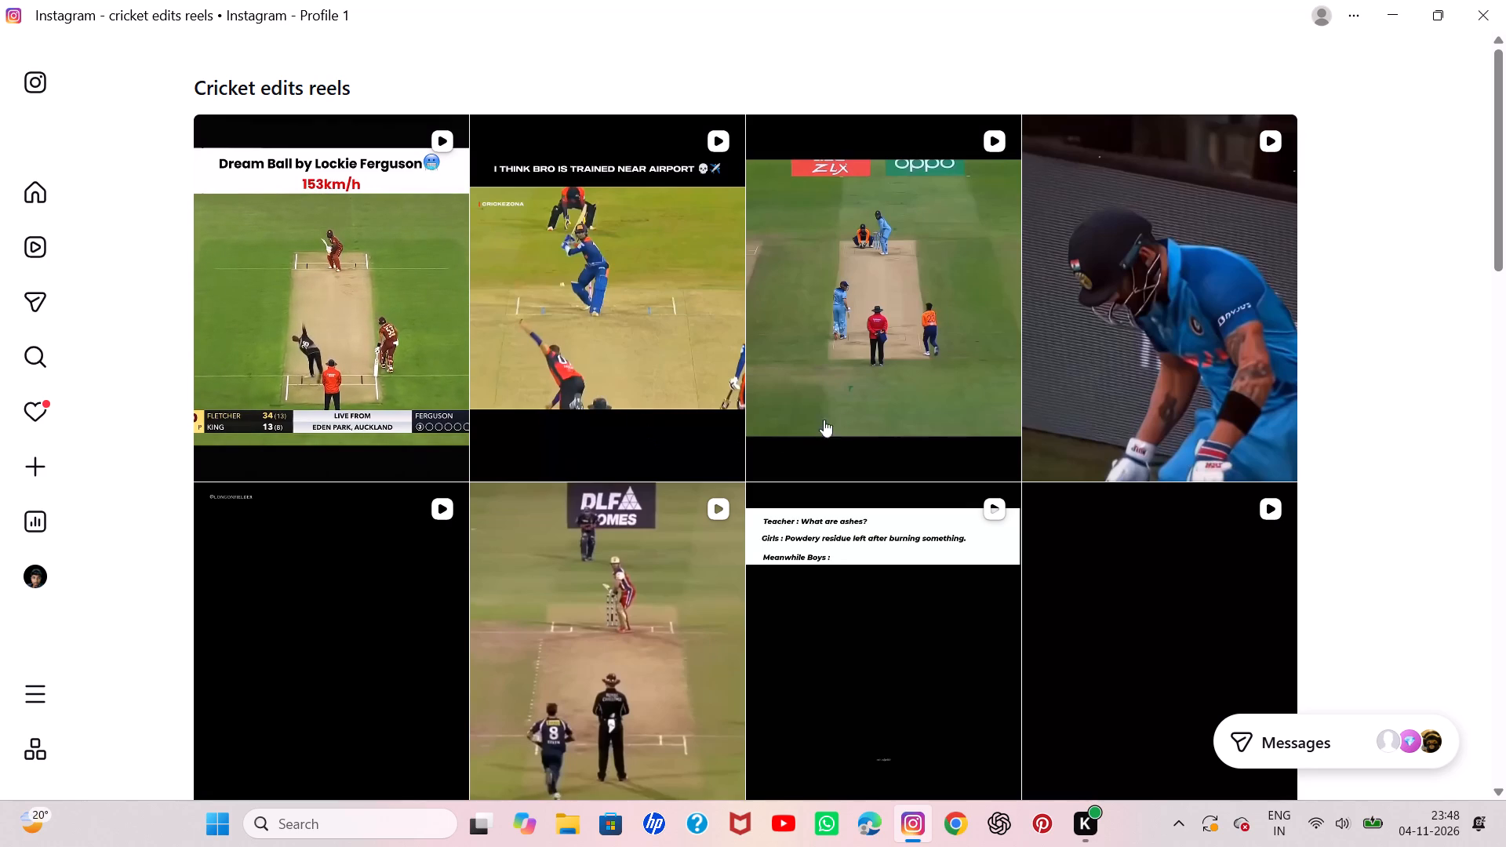
click(874, 415)
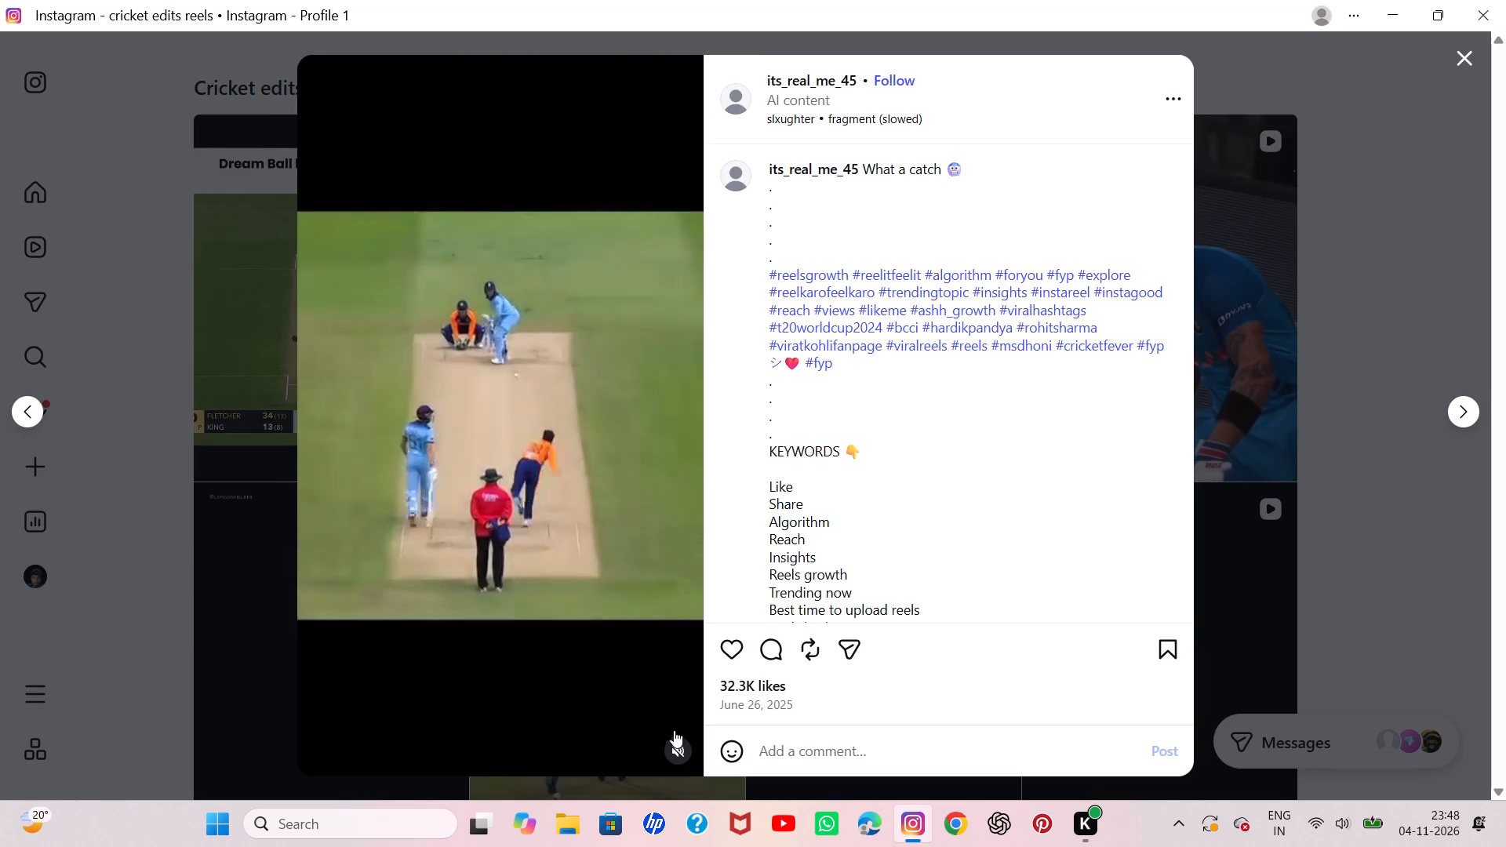
click(672, 742)
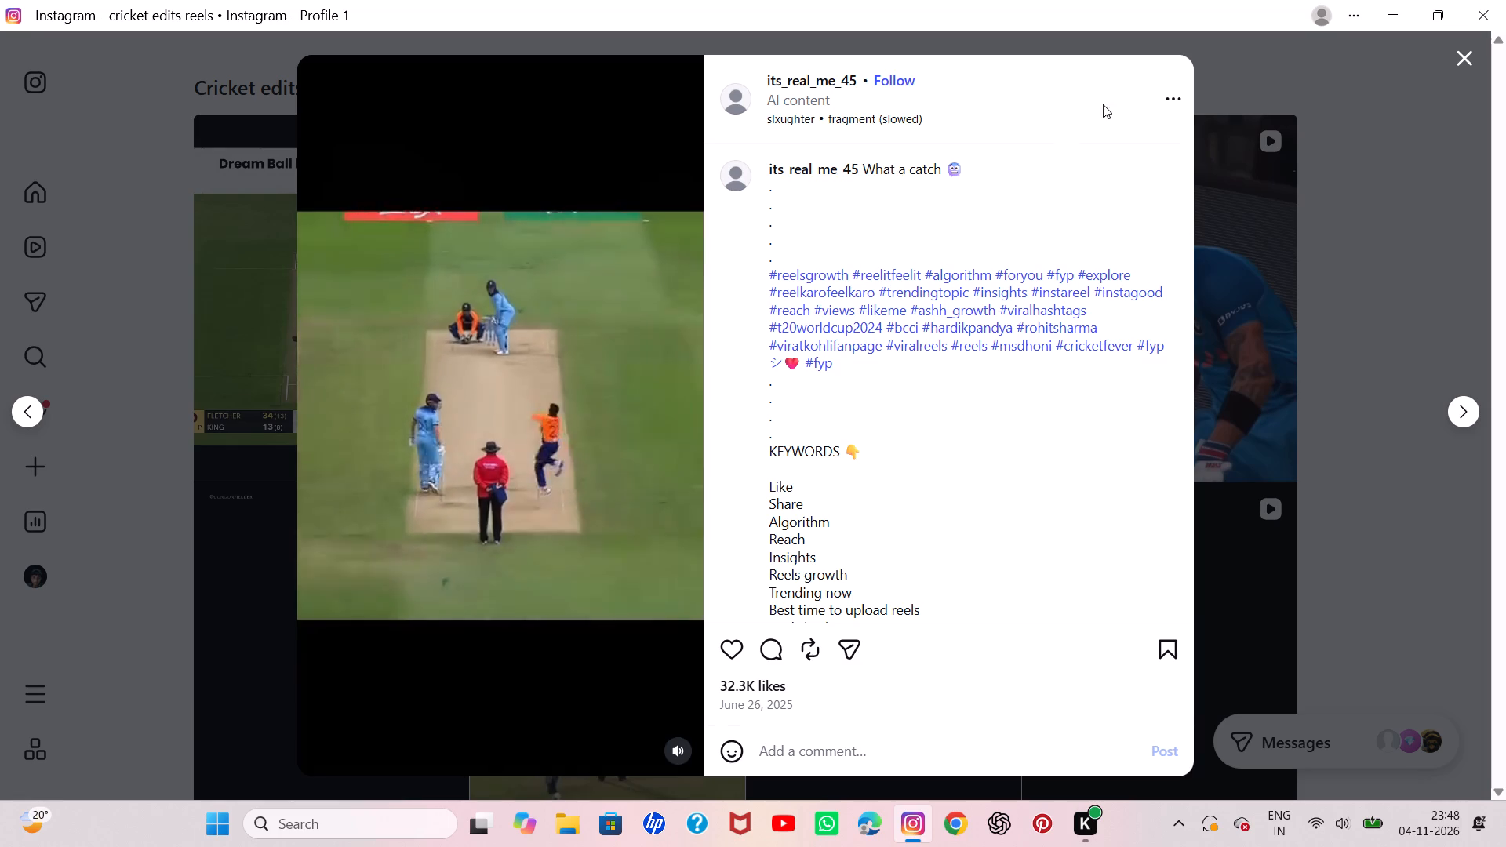
Copy the link of the "What a catch" reel and pause its playback.
click(1170, 93)
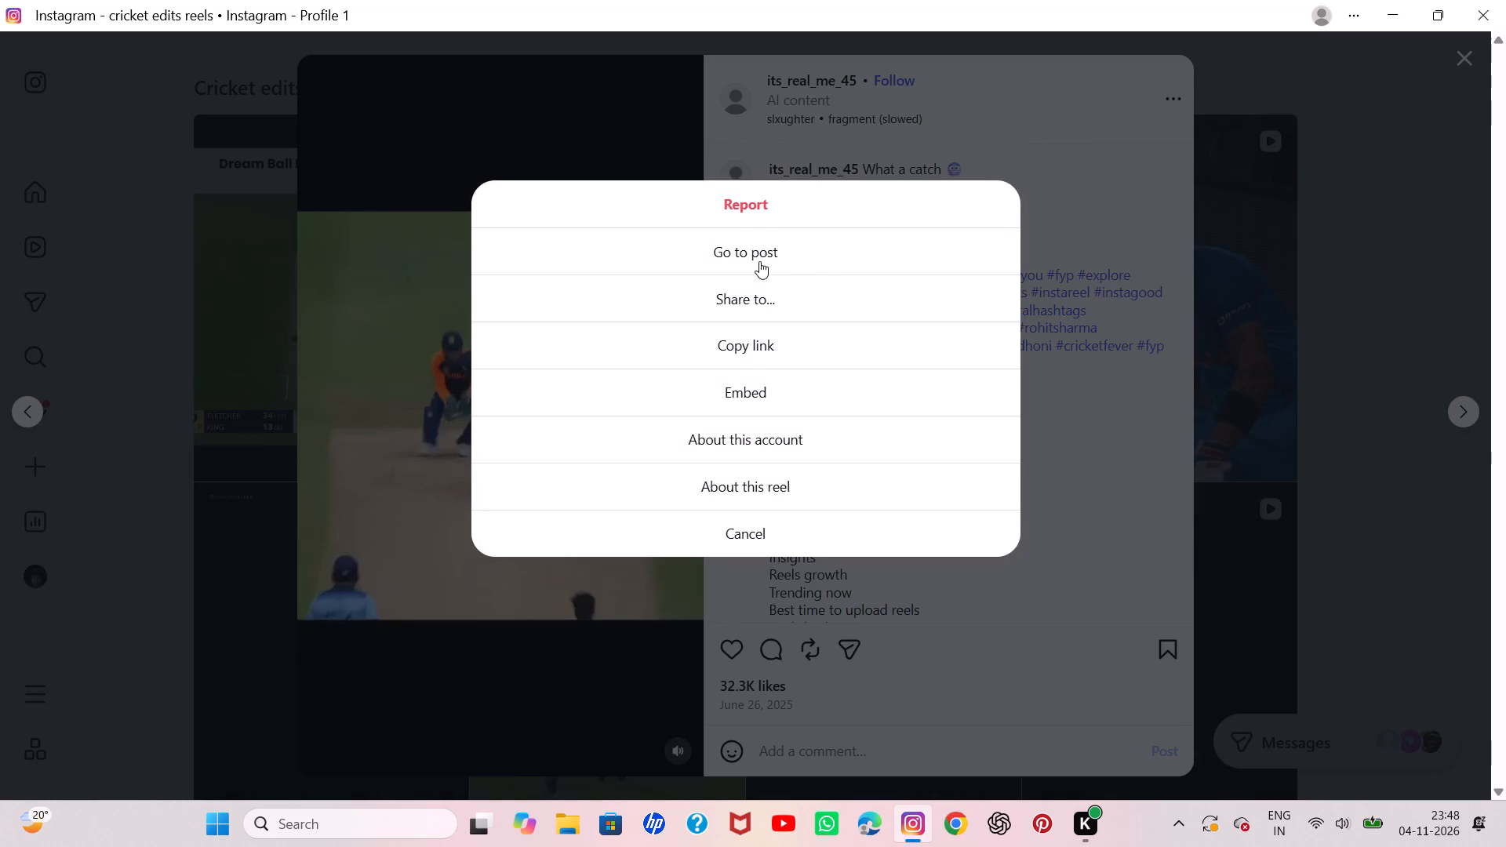
click(744, 363)
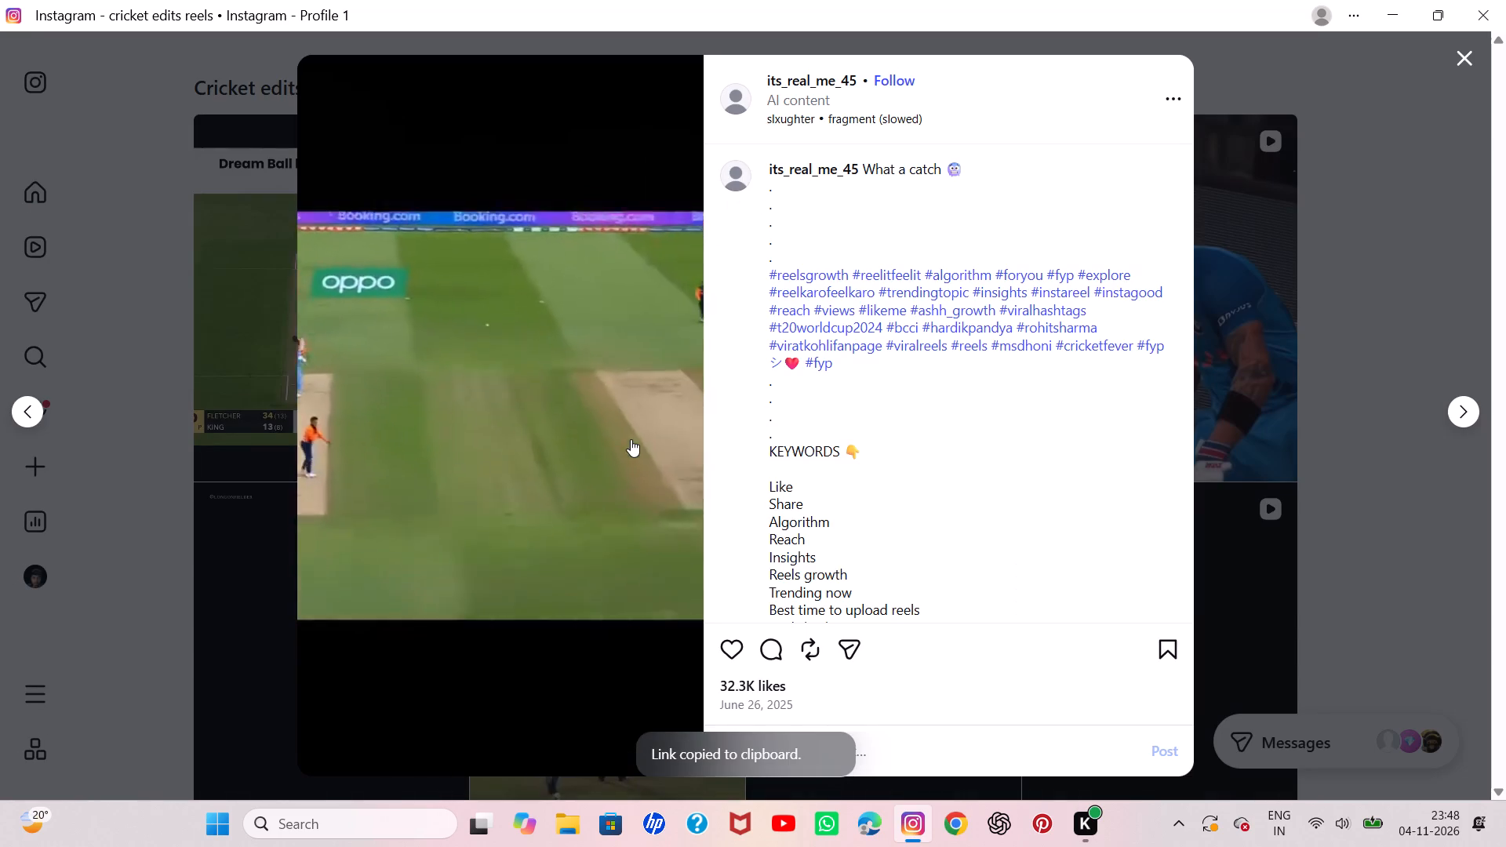
click(602, 576)
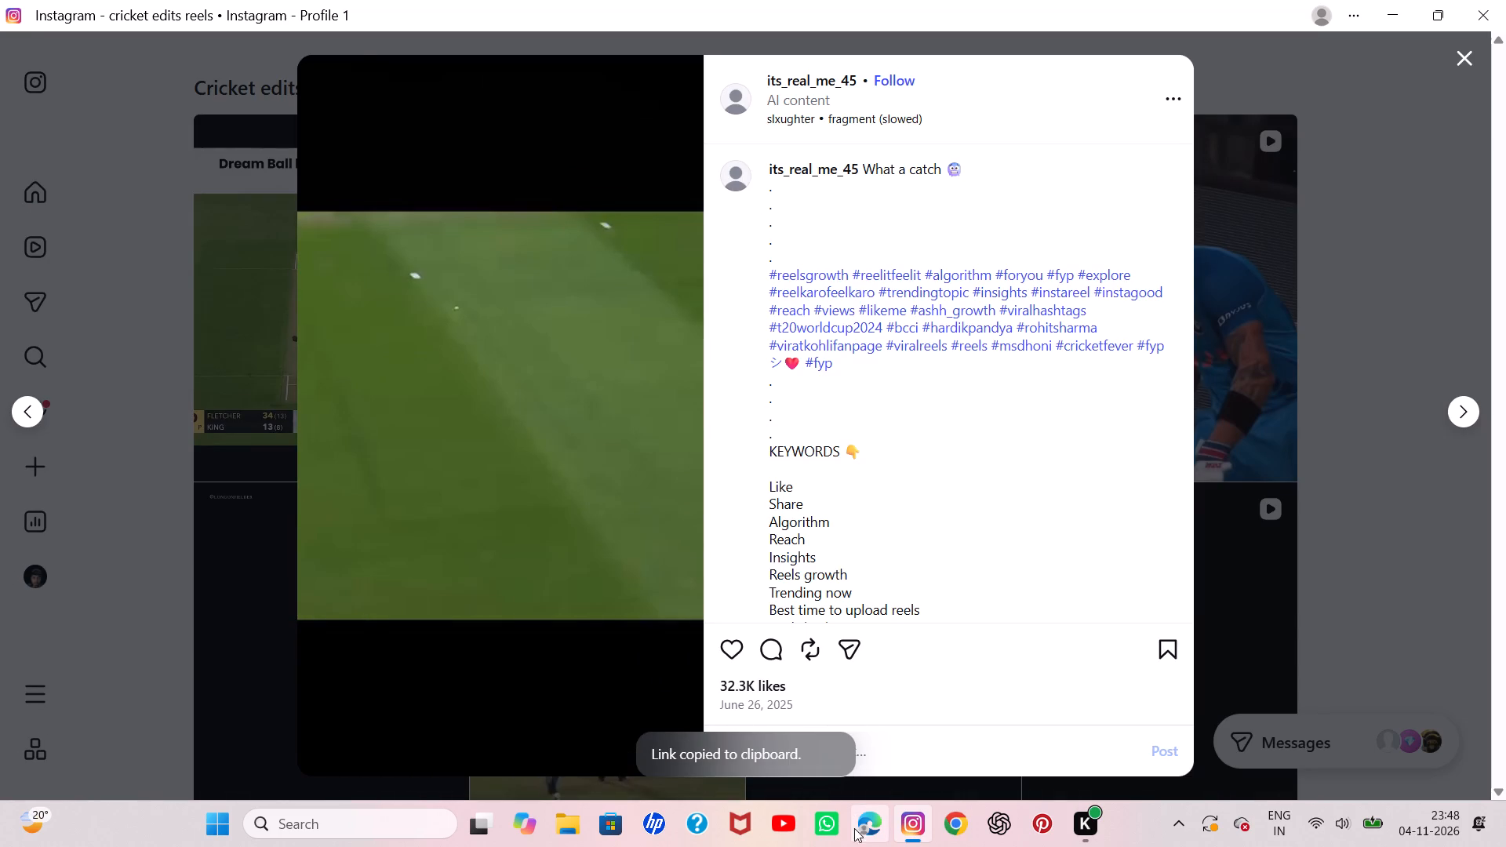
Switch to Microsoft Edge, search the web for "instagram video downloader 4k" and open the Saveinsta site.
click(865, 828)
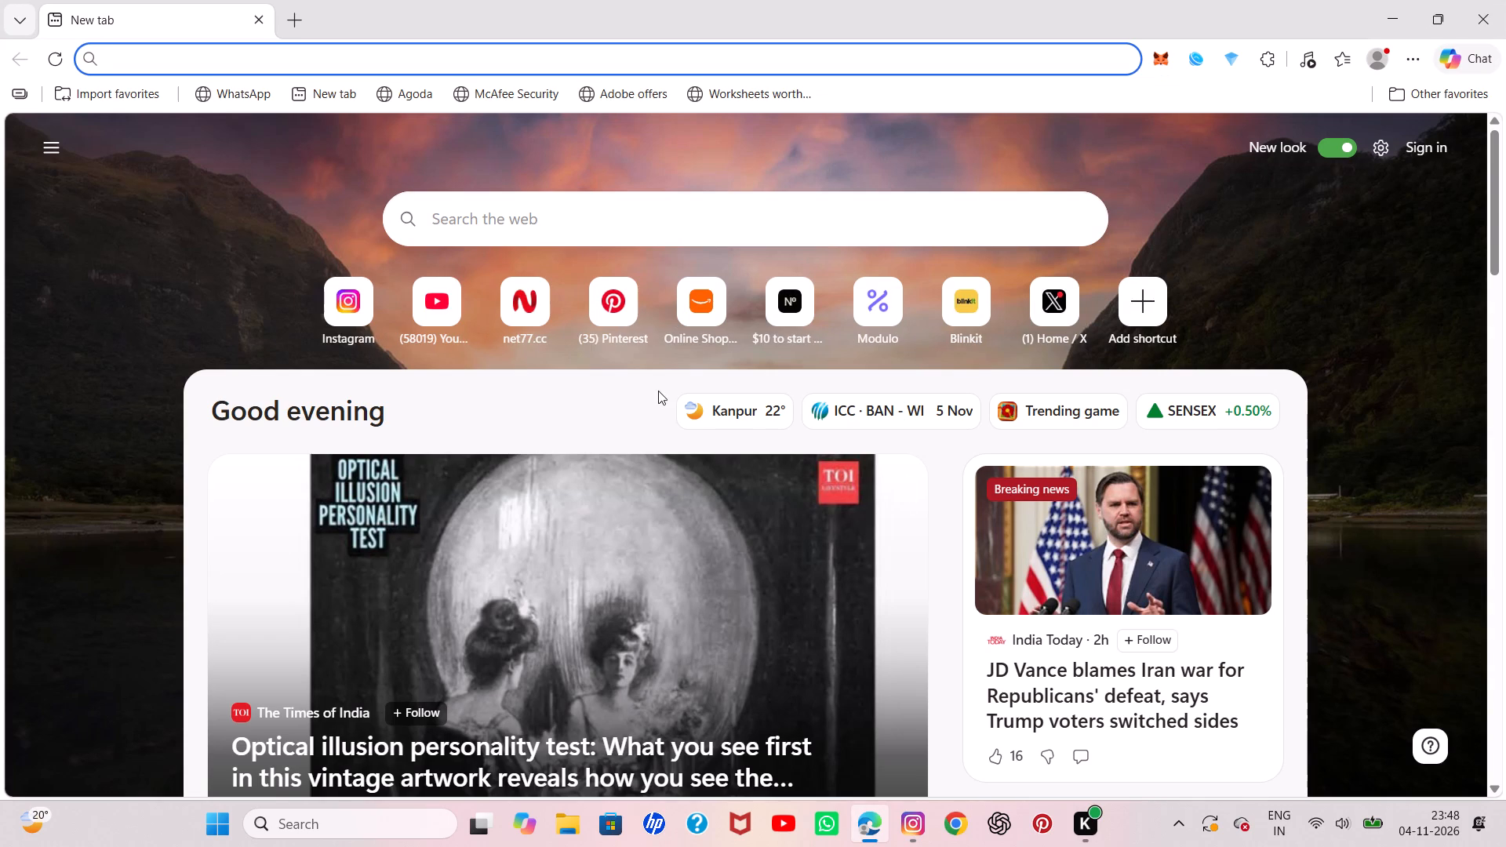
click(573, 53)
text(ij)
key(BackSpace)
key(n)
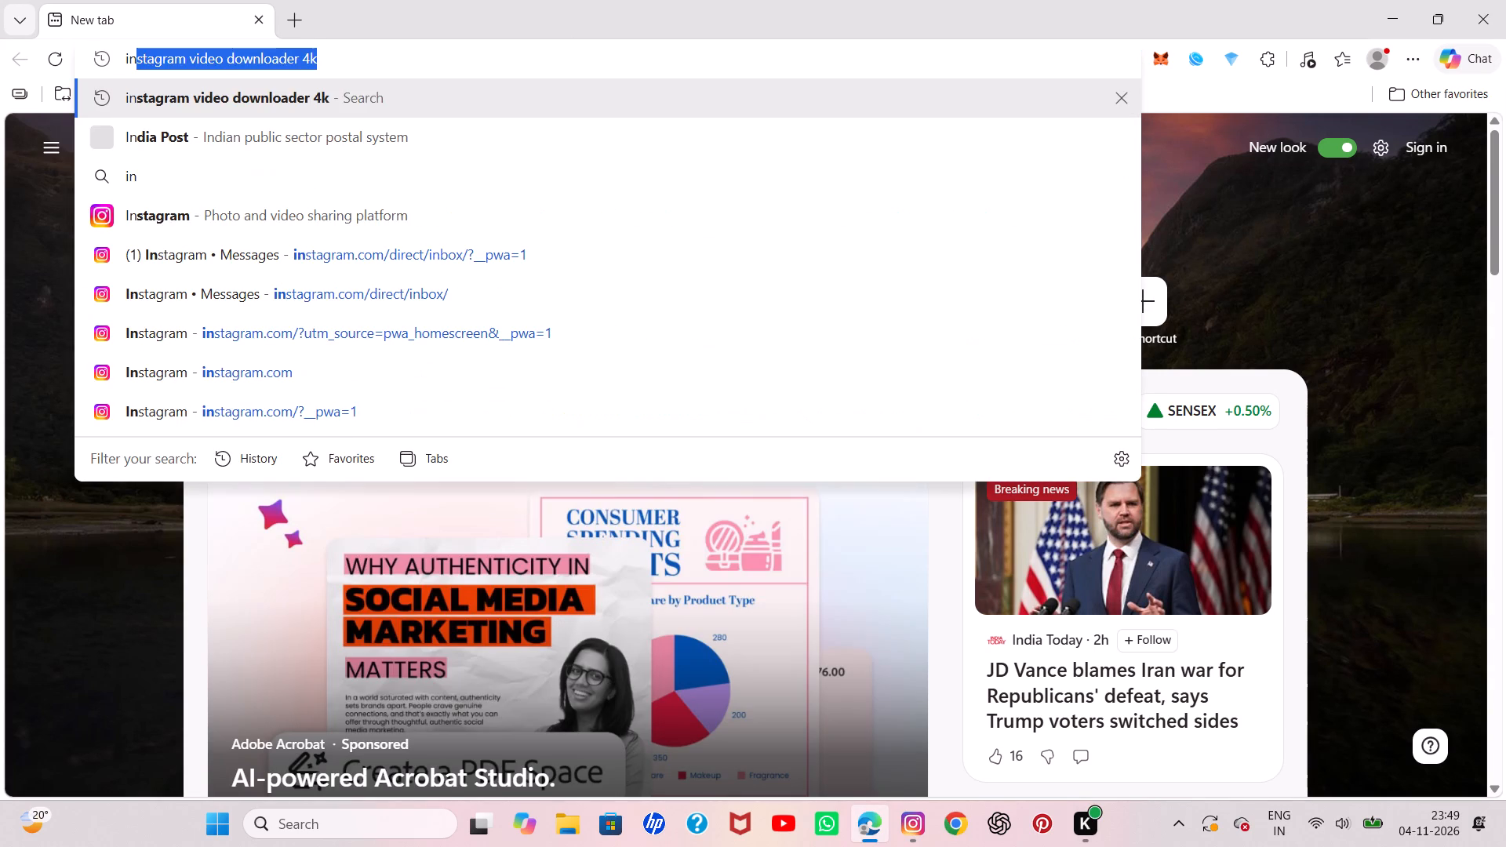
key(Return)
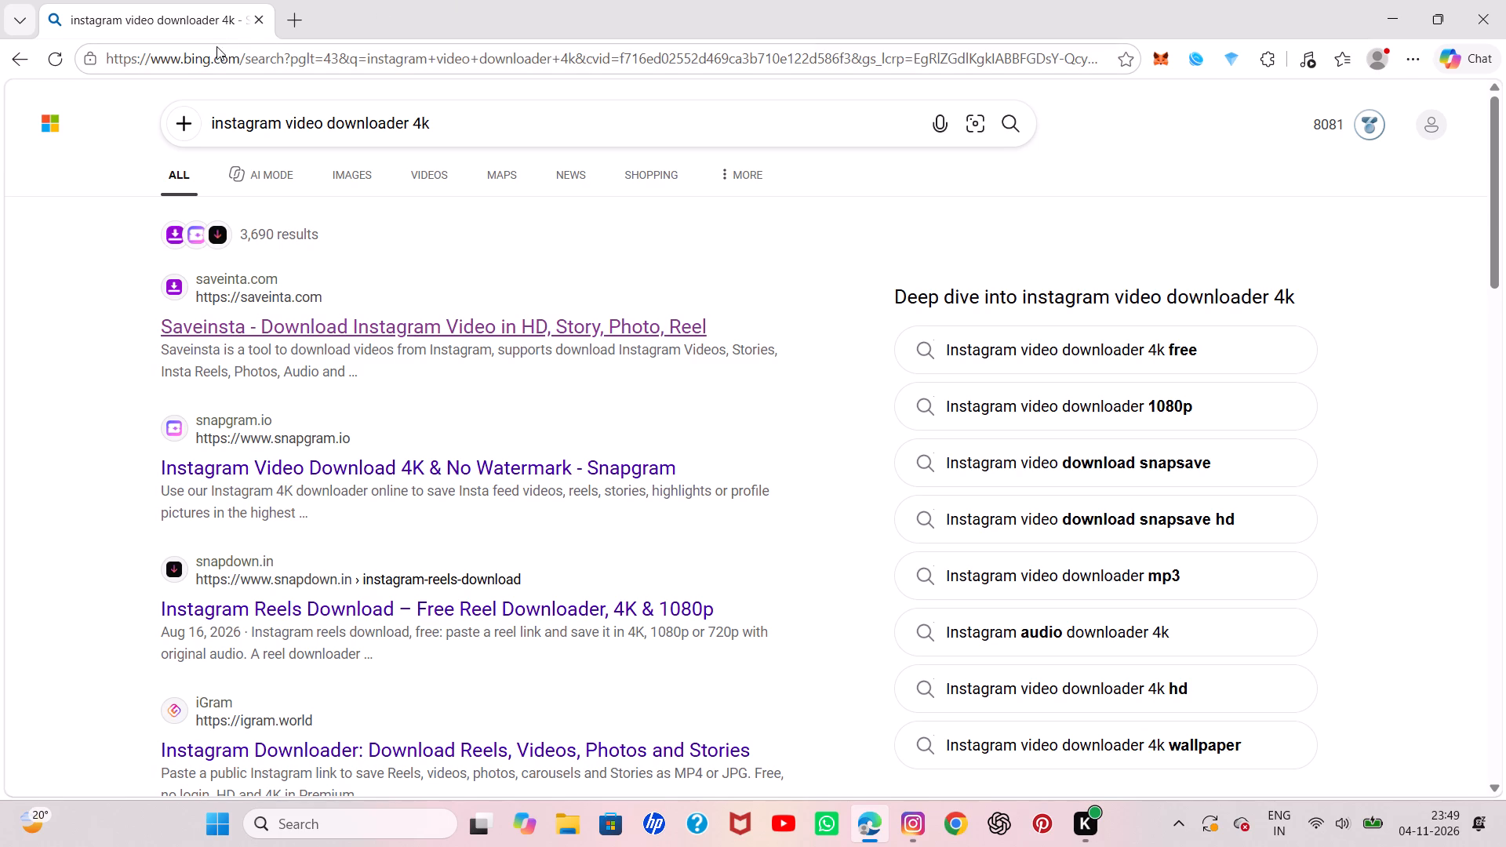
click(383, 313)
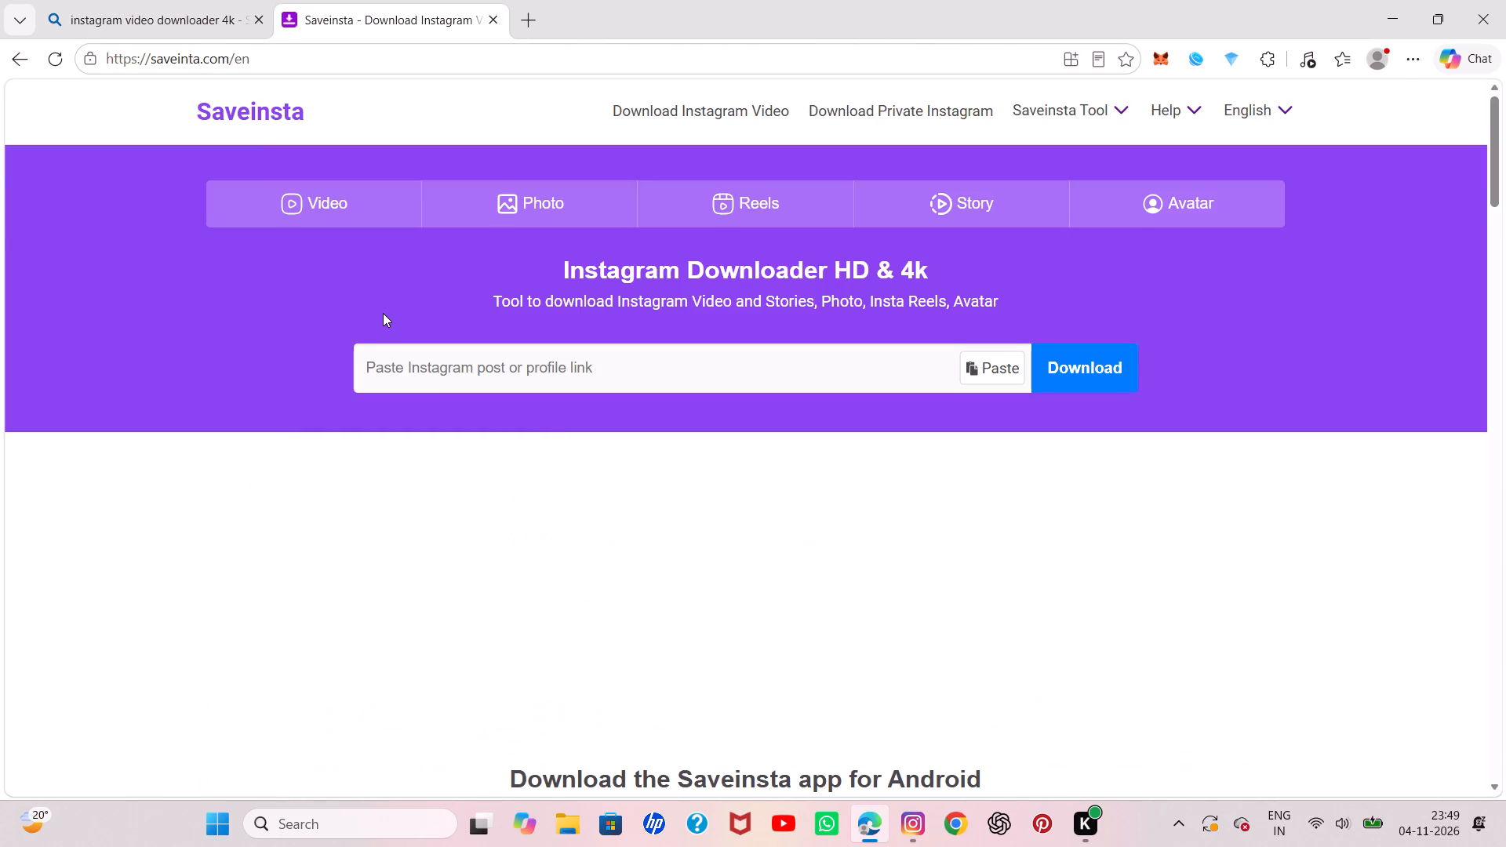
Submit the copied reel link to the Saveinsta downloader and dismiss the pop-up covering the page.
click(411, 373)
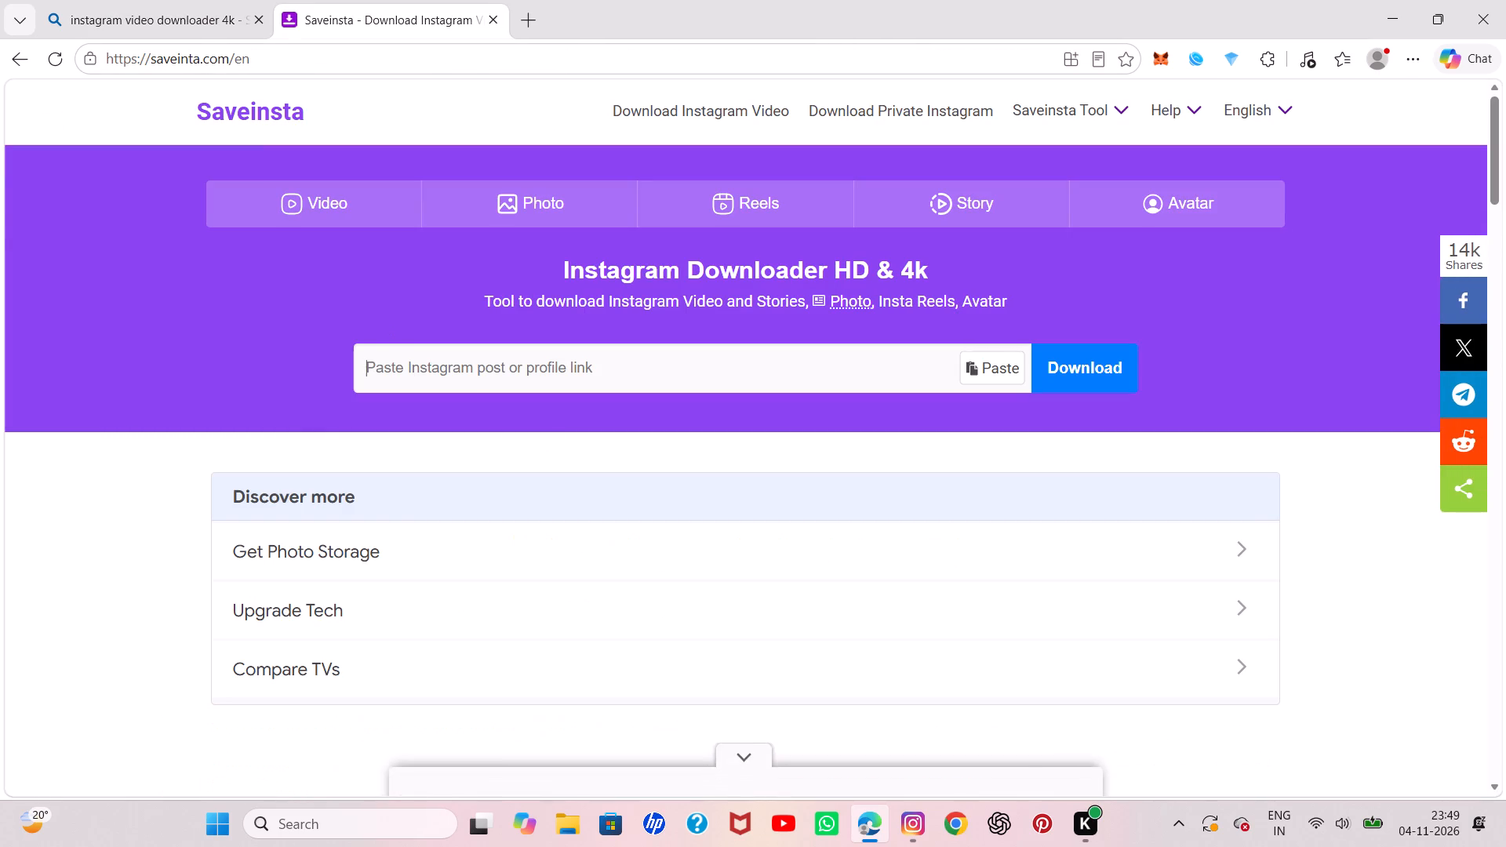
key(ctrl+v)
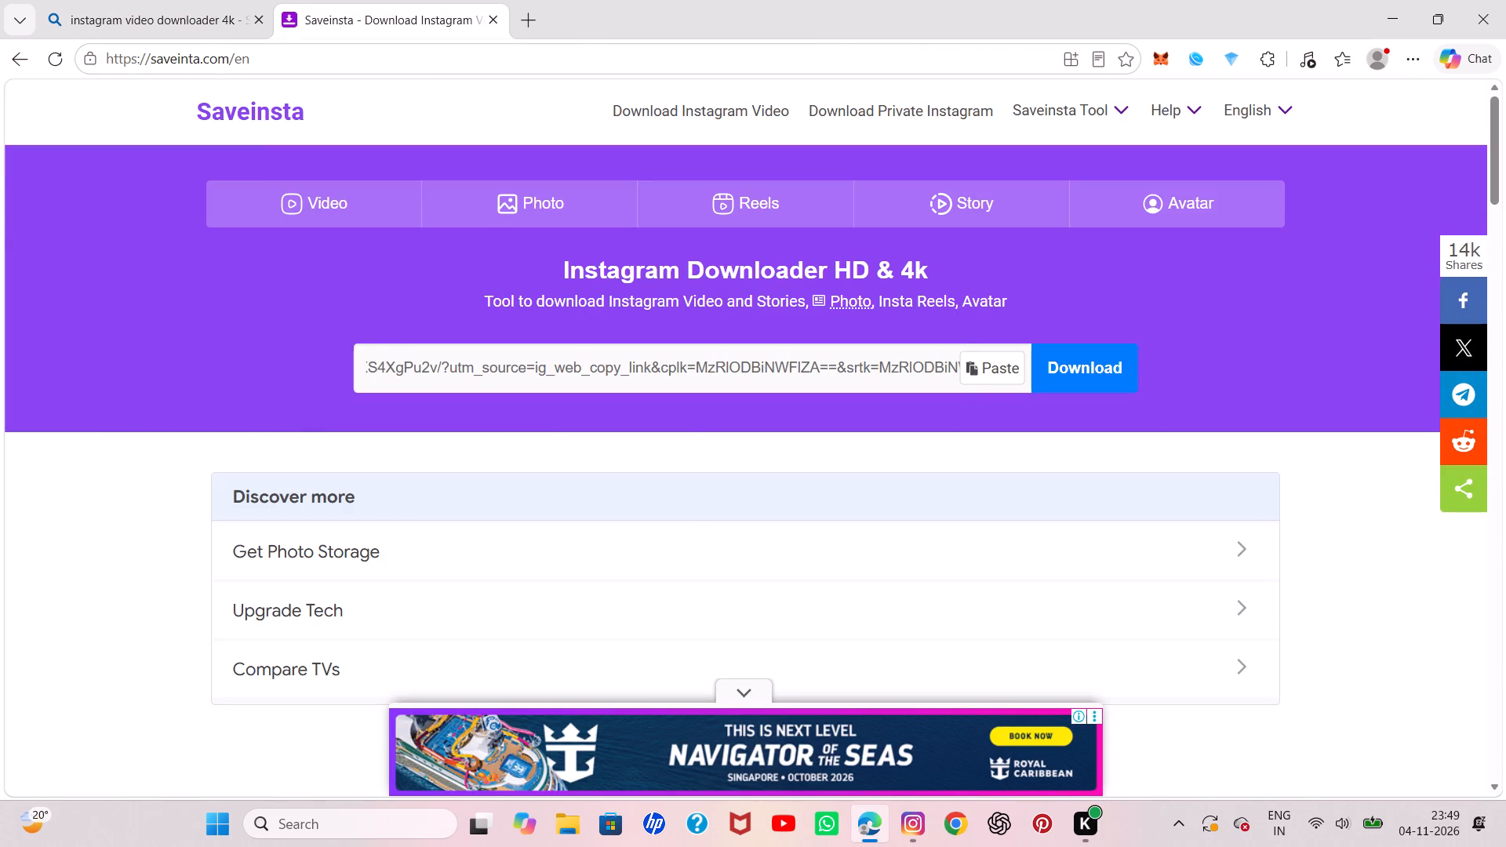
key(Return)
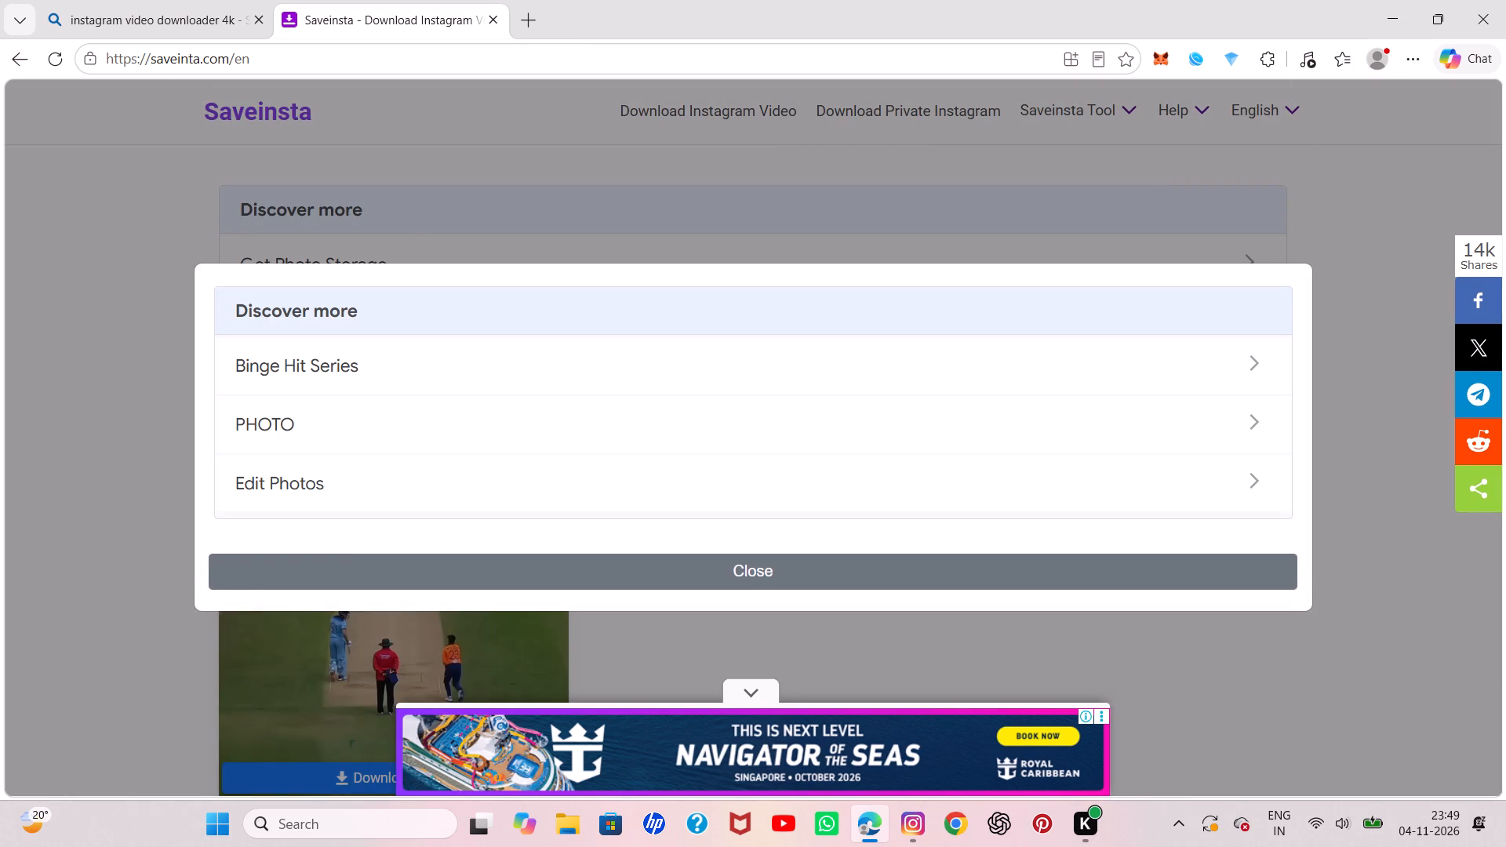
click(385, 578)
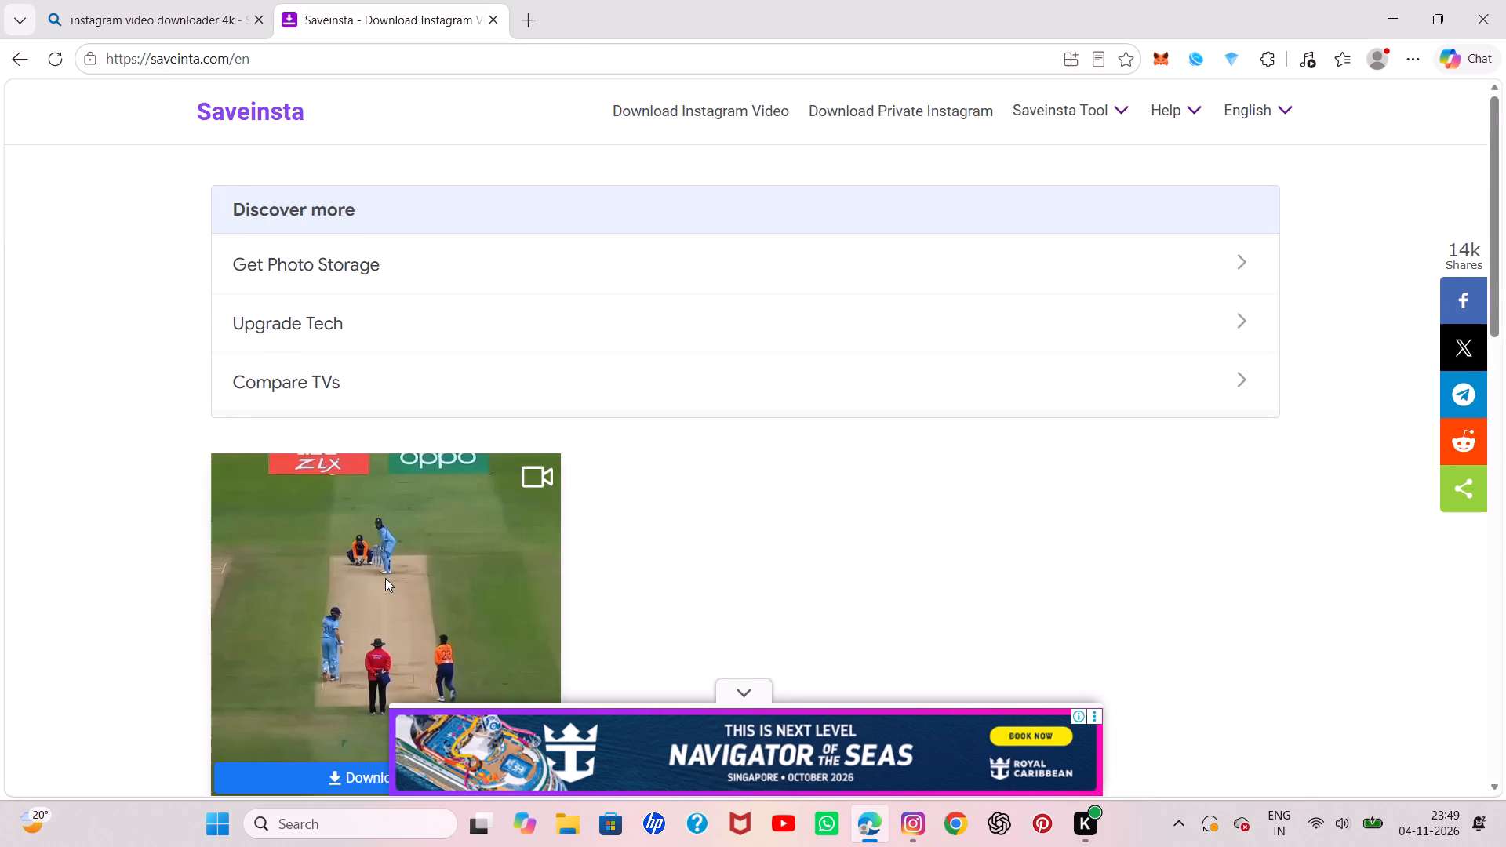
Download the fetched cricket video, closing the advertisement, and minimise the browser to return to Instagram.
scroll(385, 578, down, 2)
click(385, 578)
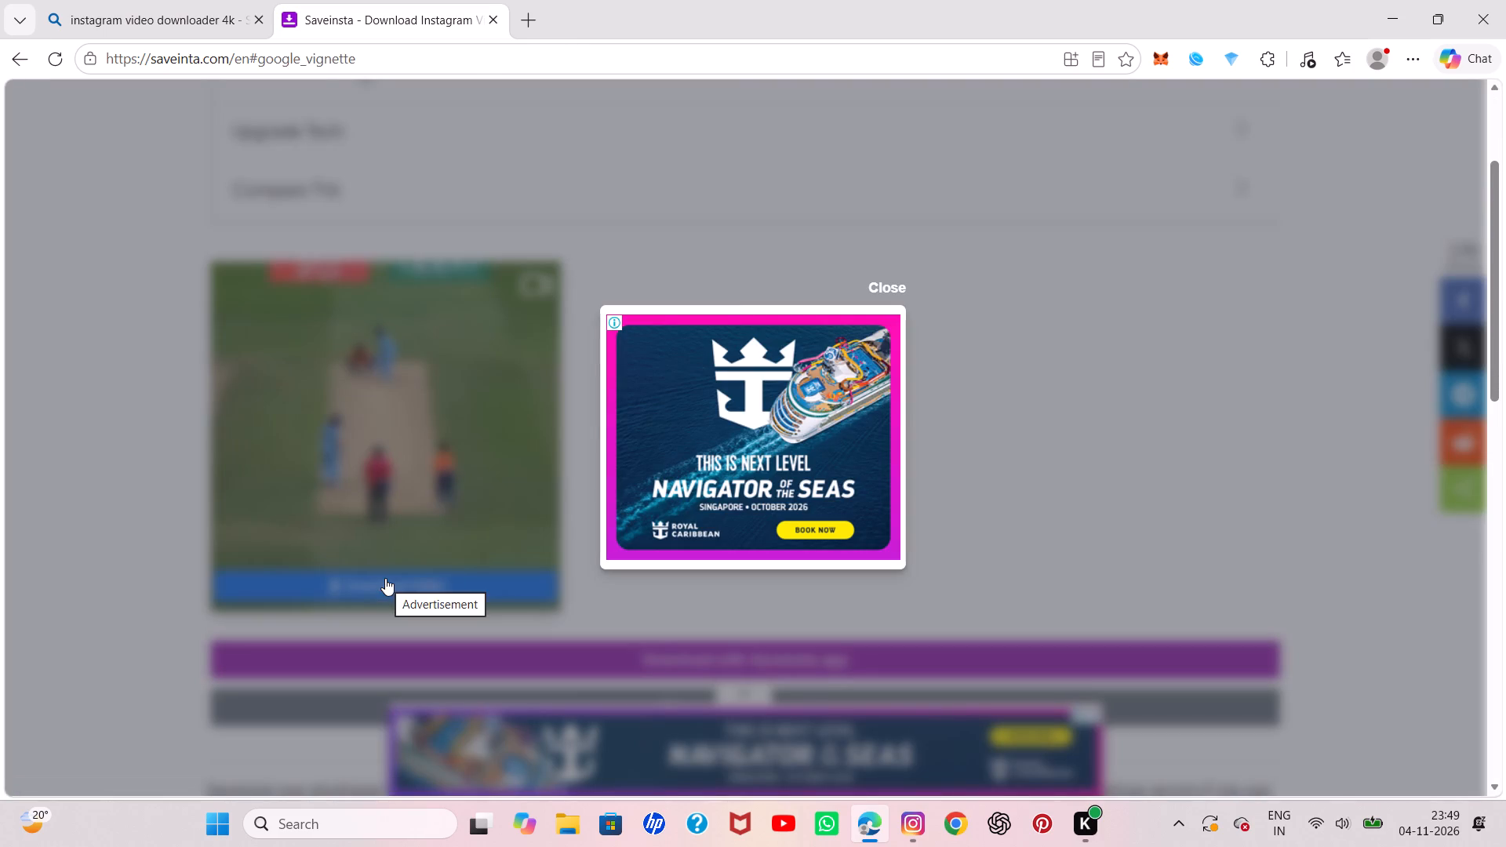
click(877, 280)
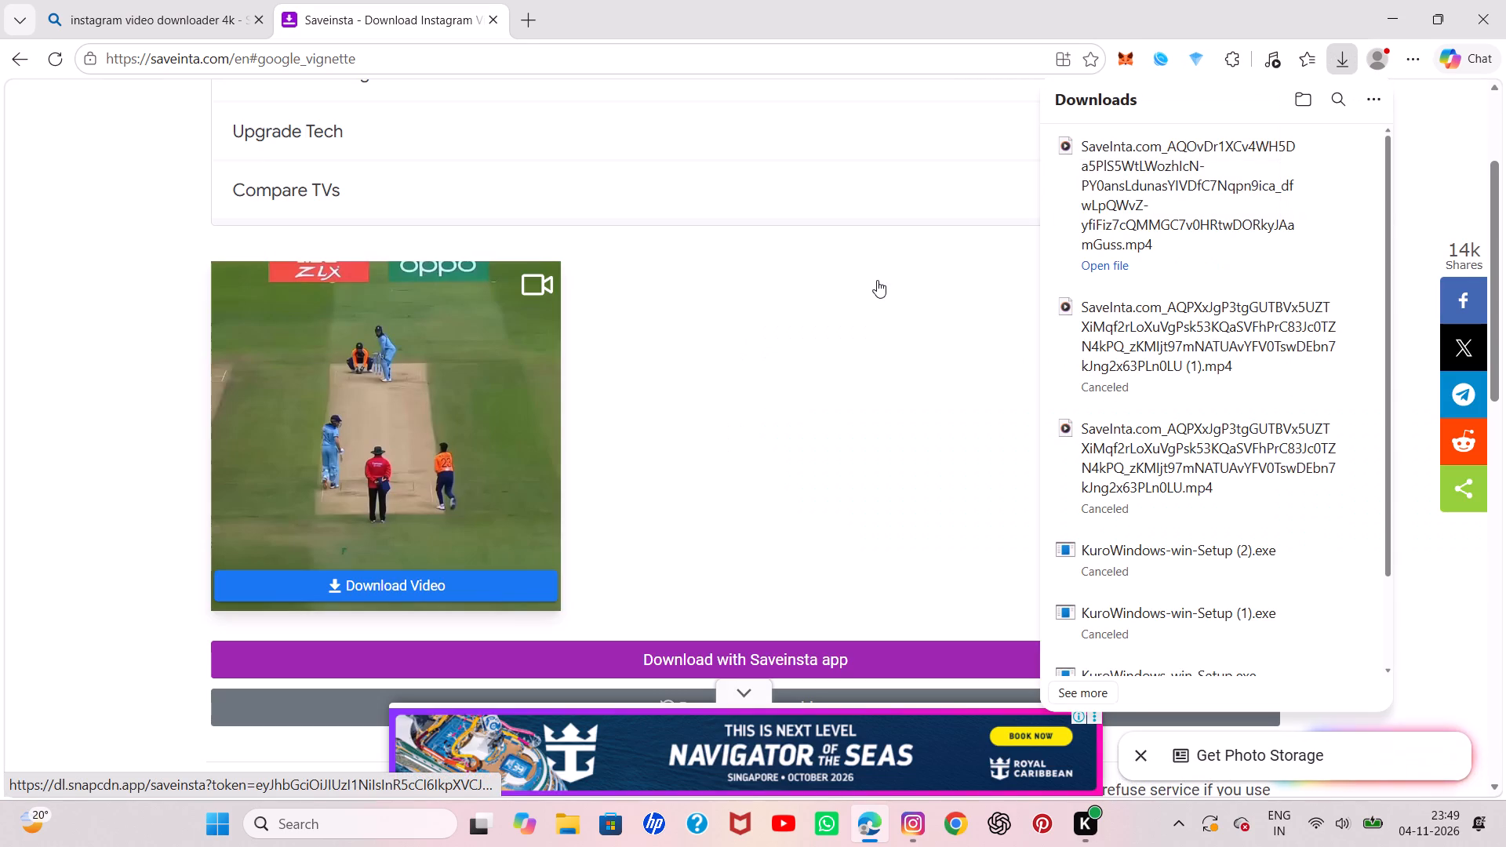
click(1388, 15)
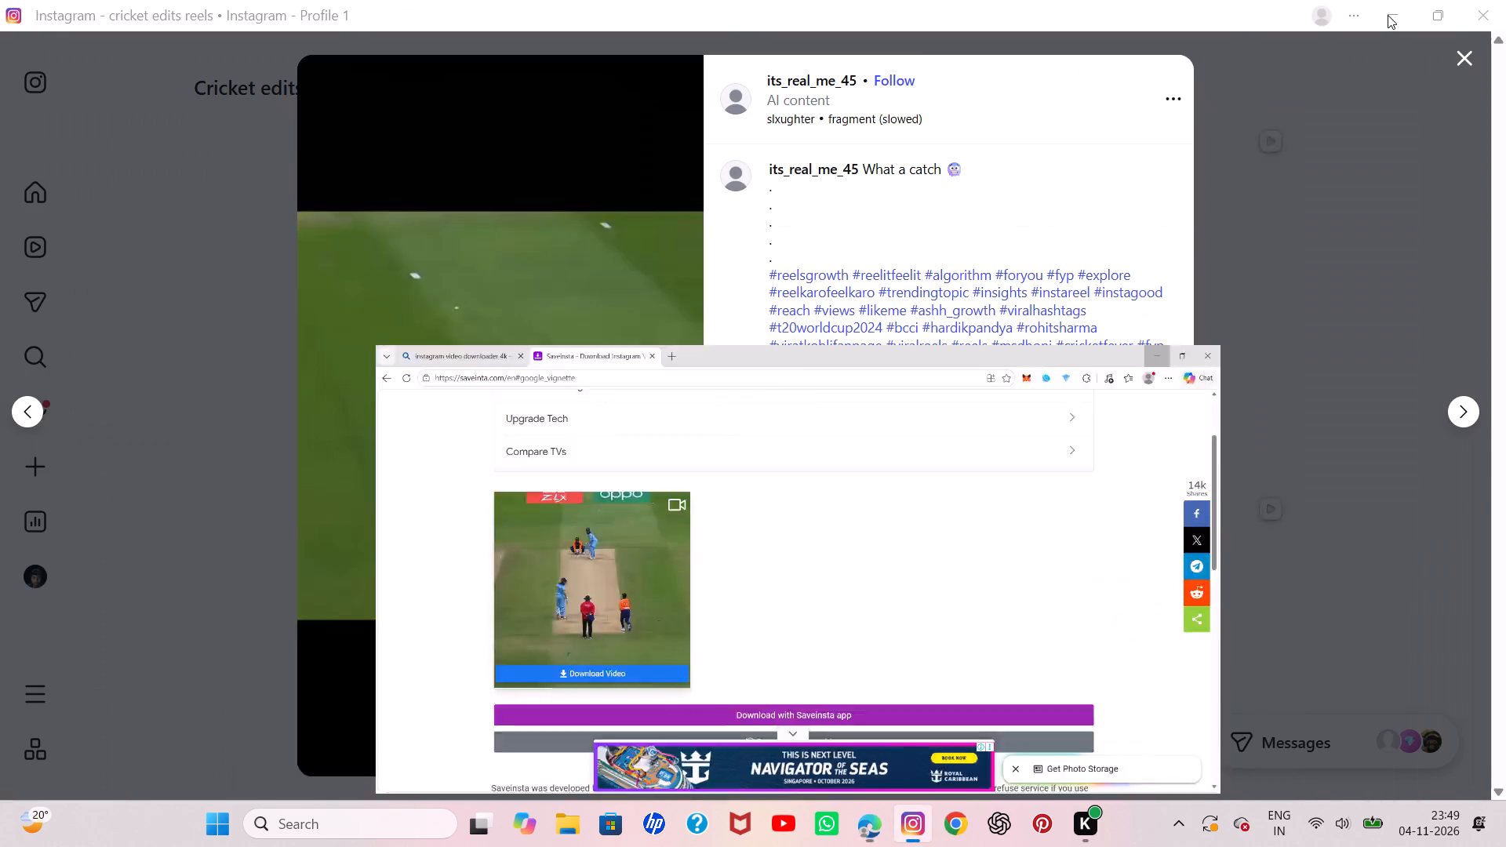
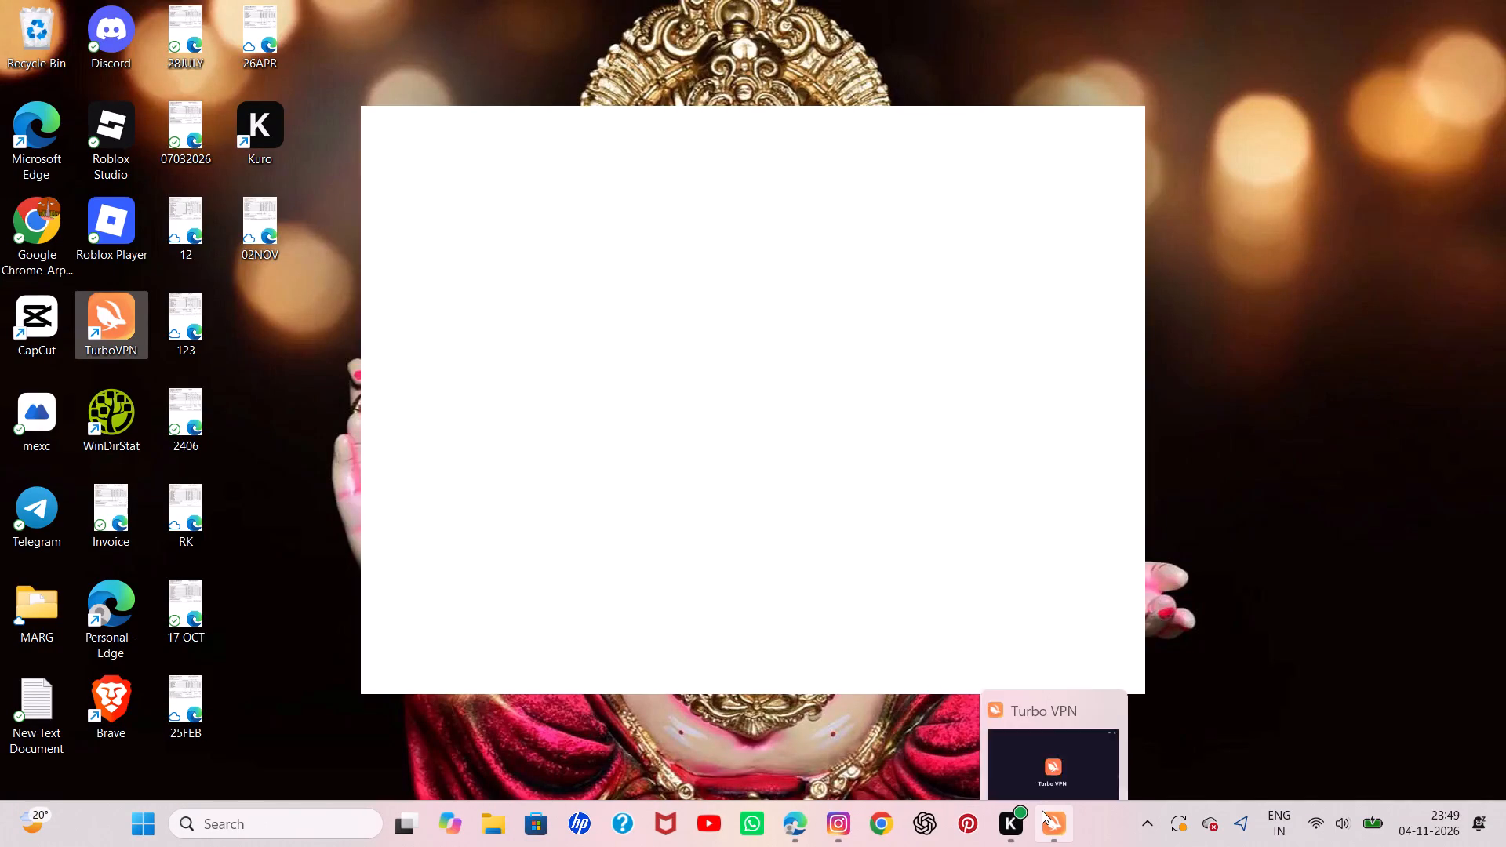
Switch to the open Turbo VPN window from the desktop.
click(1038, 755)
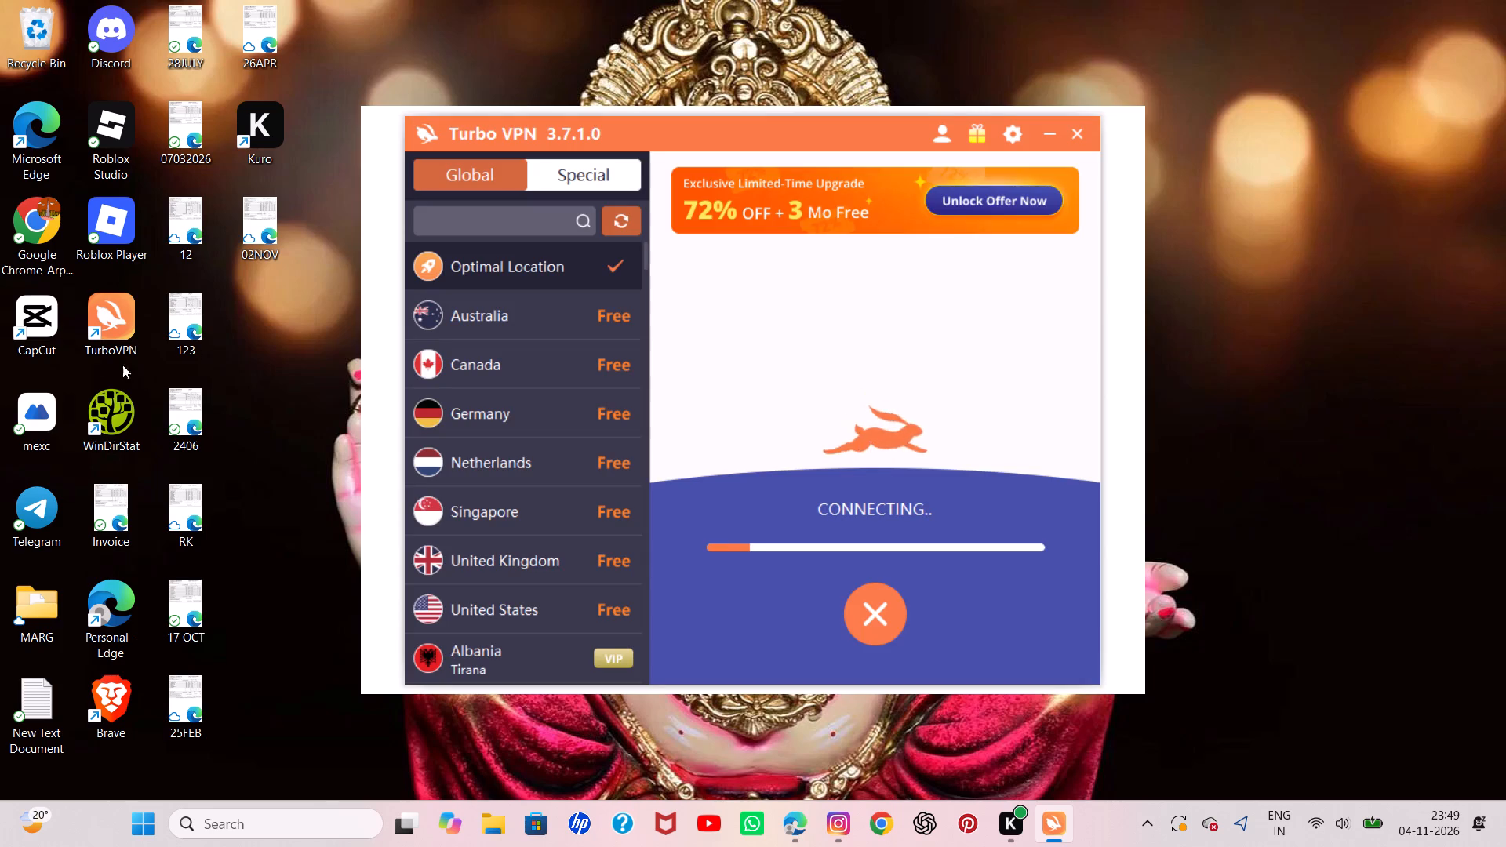
Launch CapCut from the desktop and create a new video project.
double_click(54, 328)
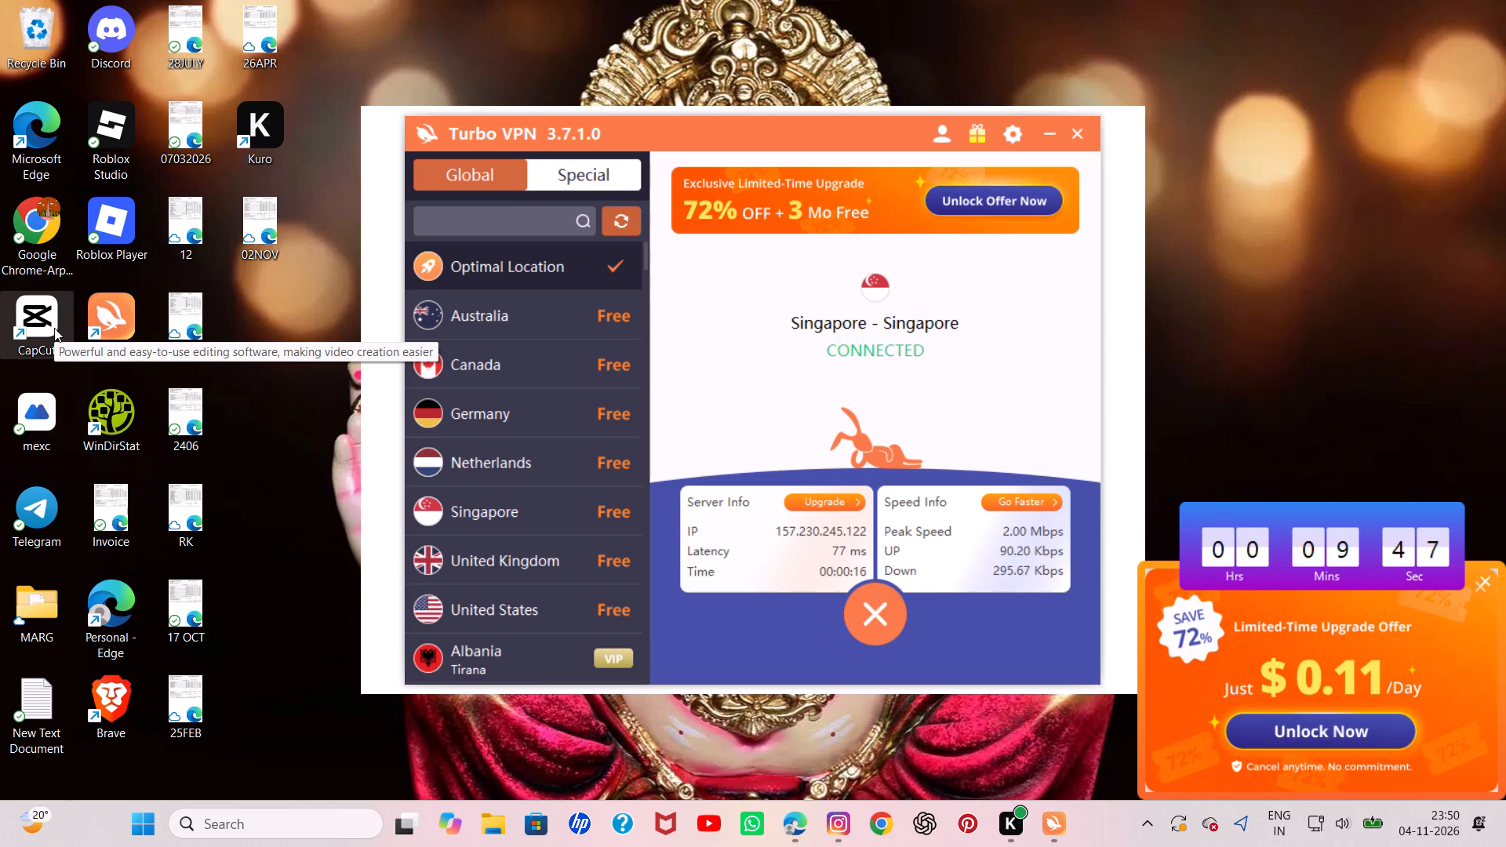
double_click(54, 328)
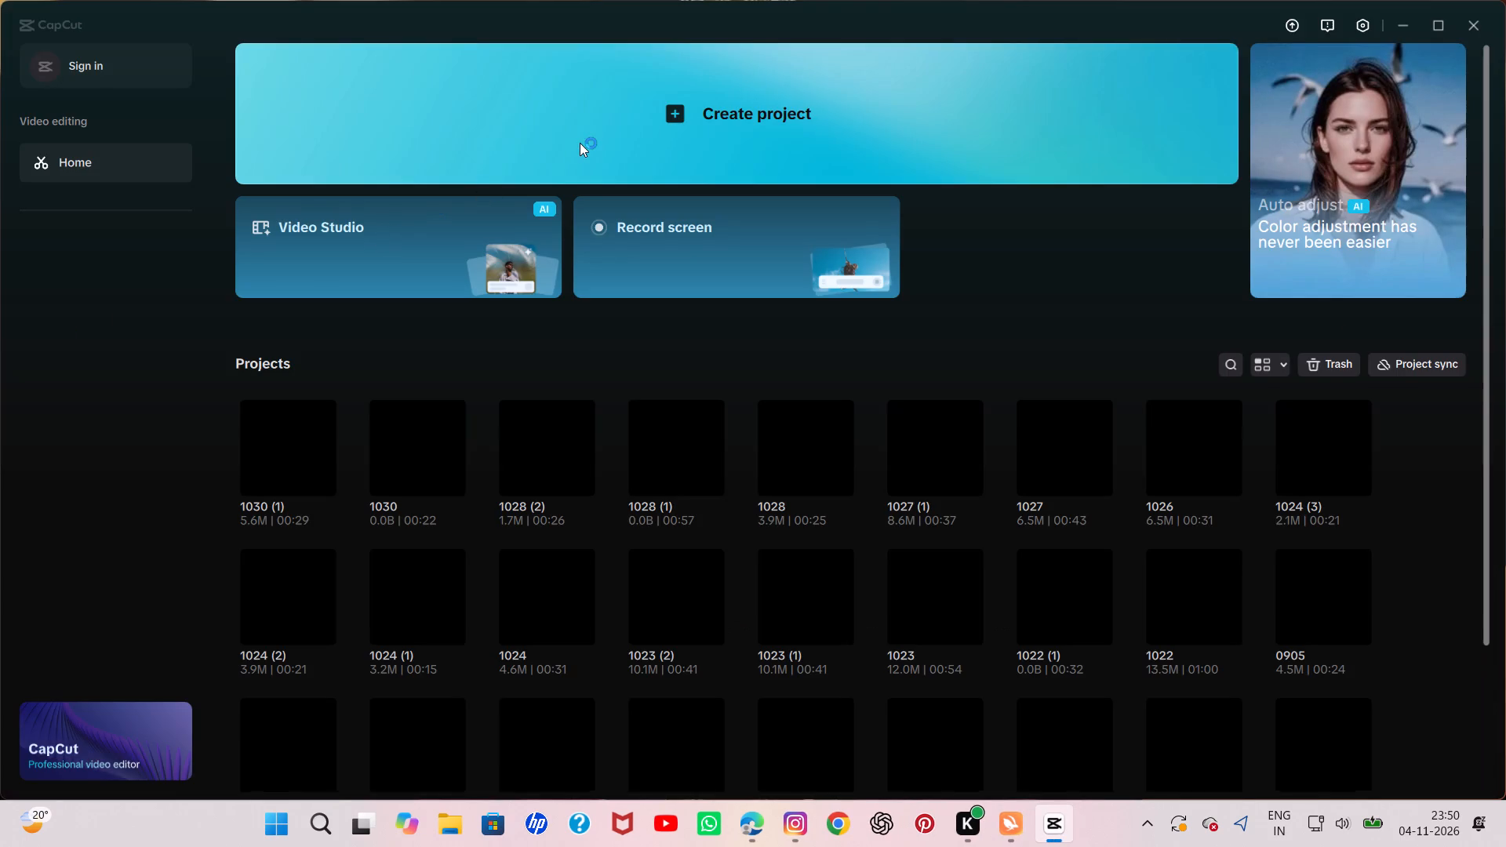
click(702, 128)
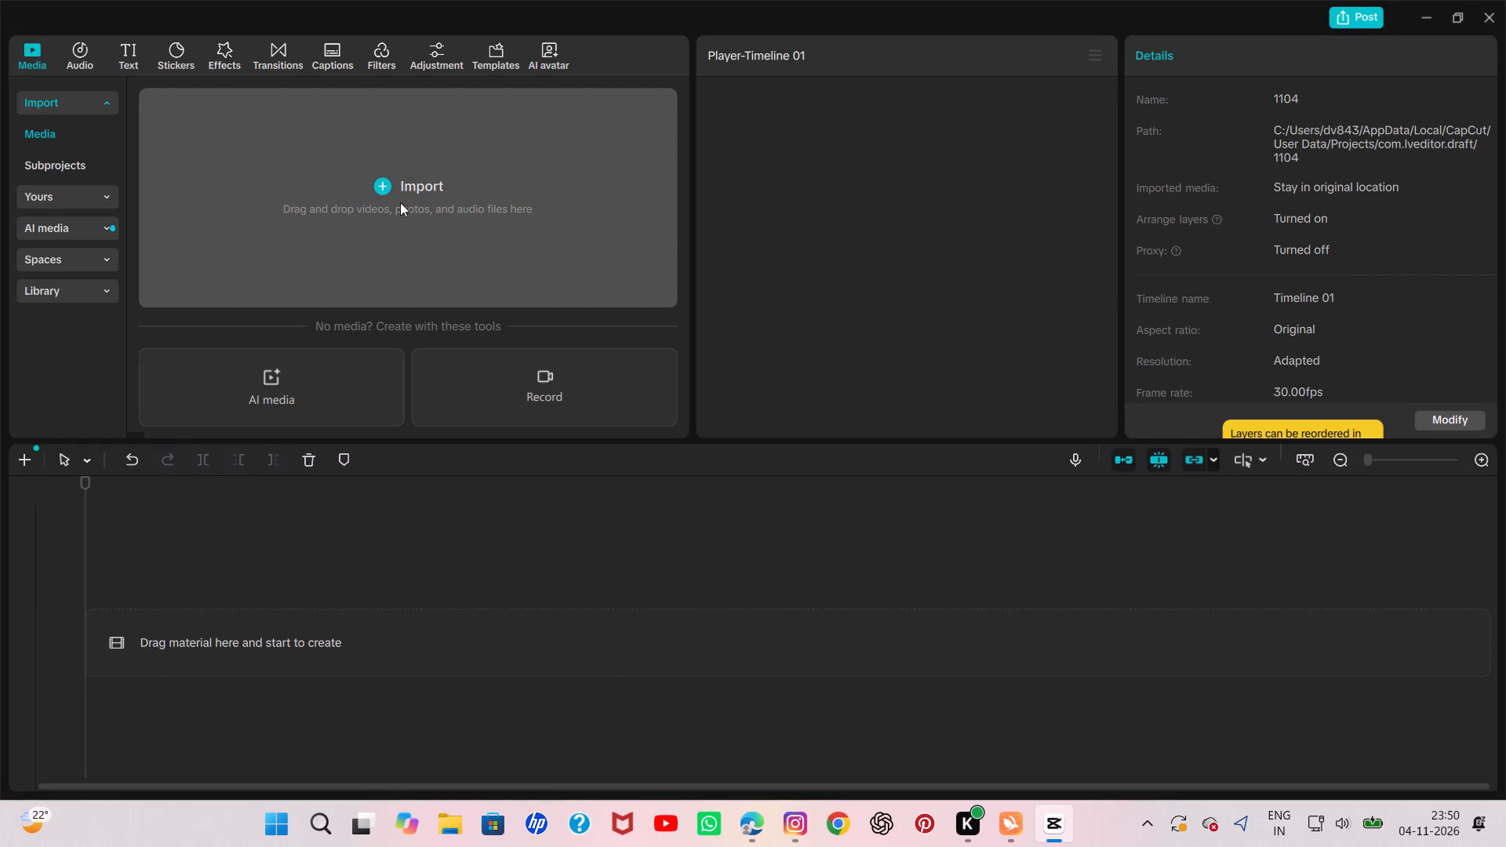
Import today's SaveInta MP4 video from the Downloads folder into the project media.
click(377, 202)
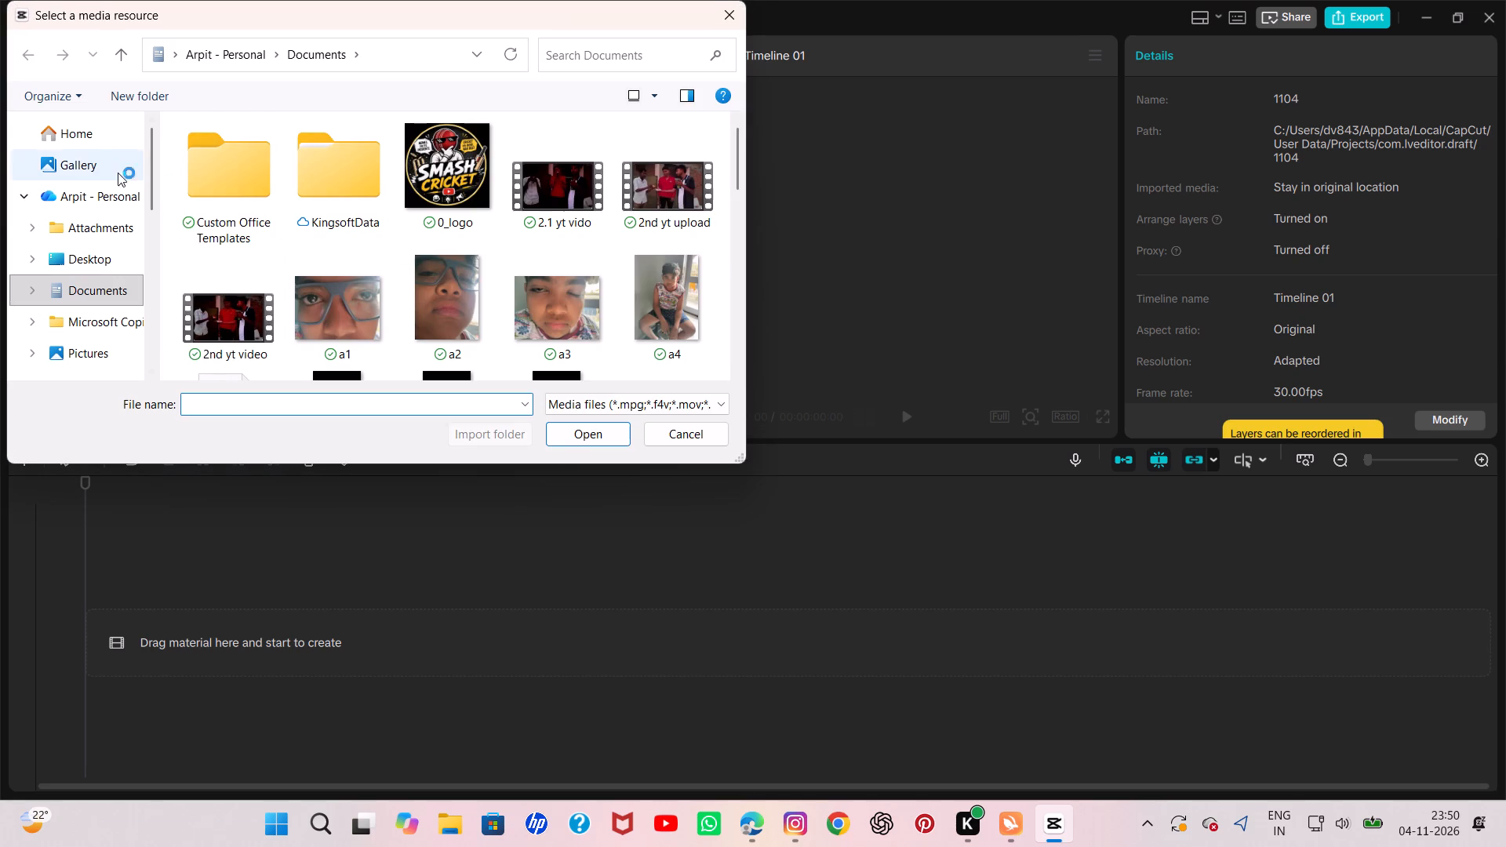
scroll(90, 215, down, 1)
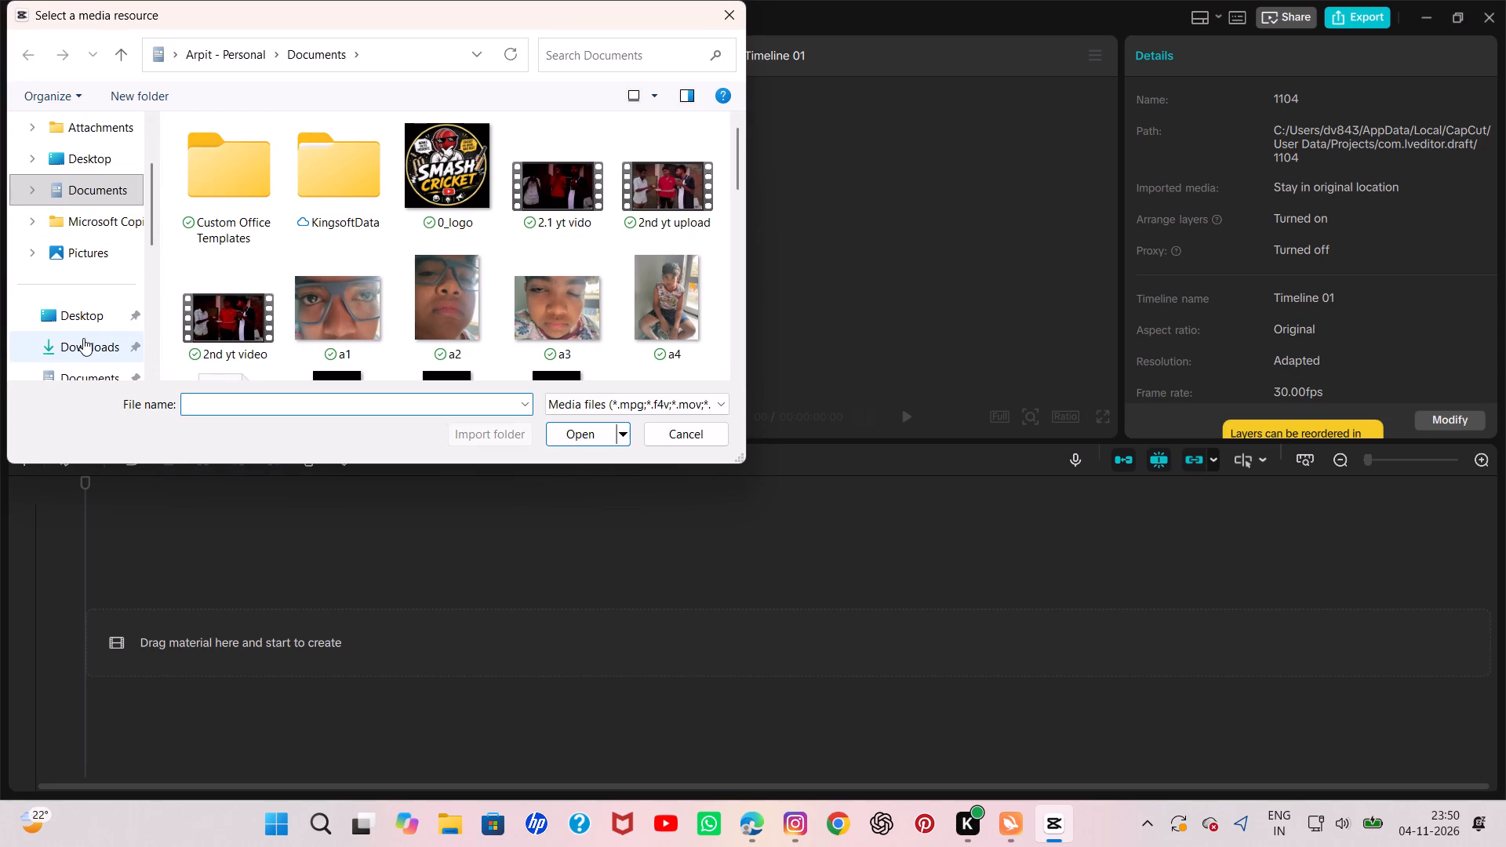
click(83, 338)
click(246, 184)
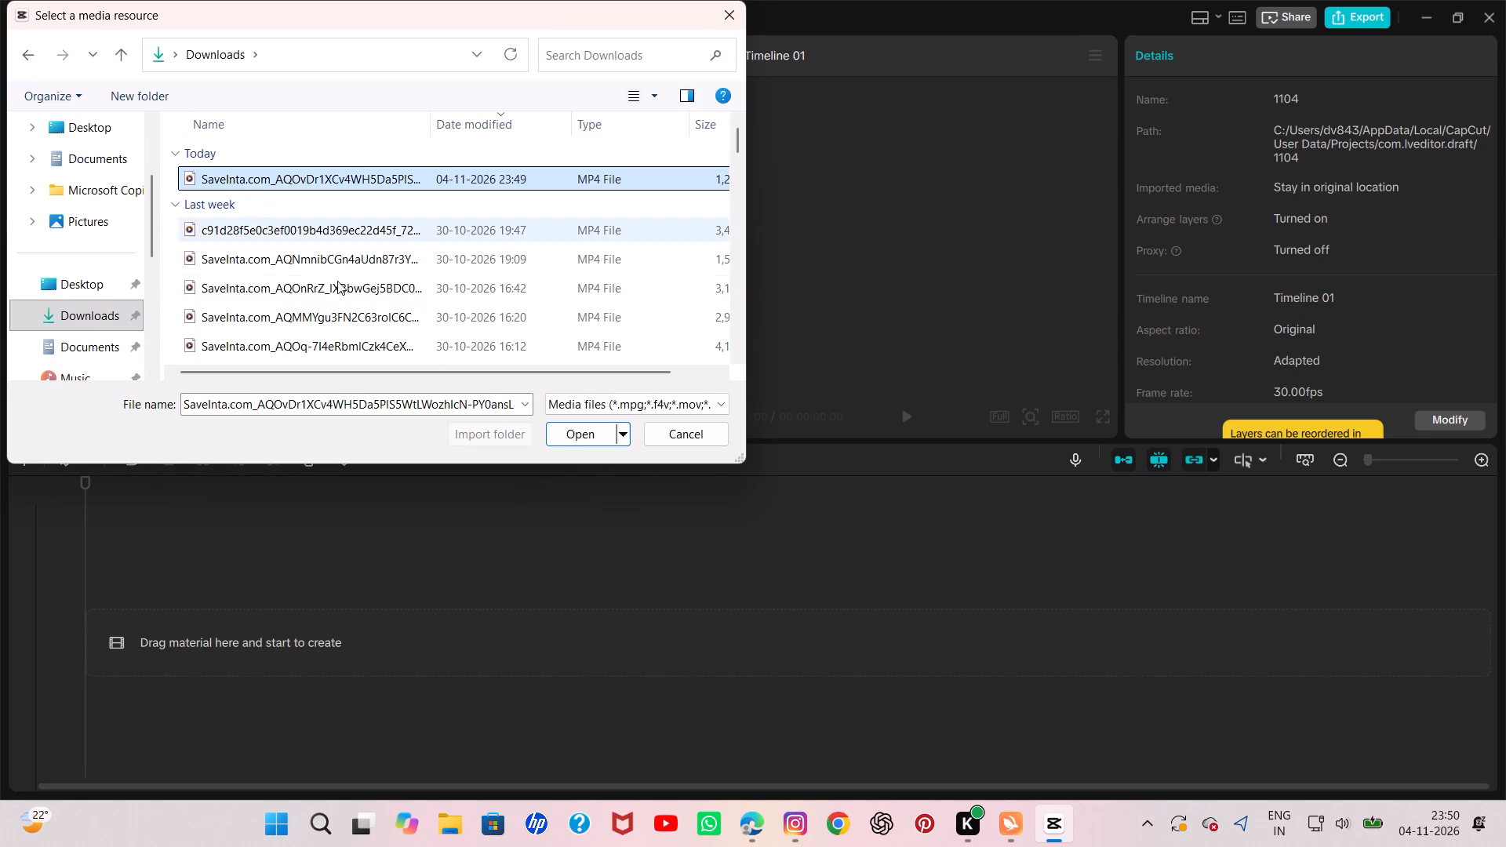
click(574, 446)
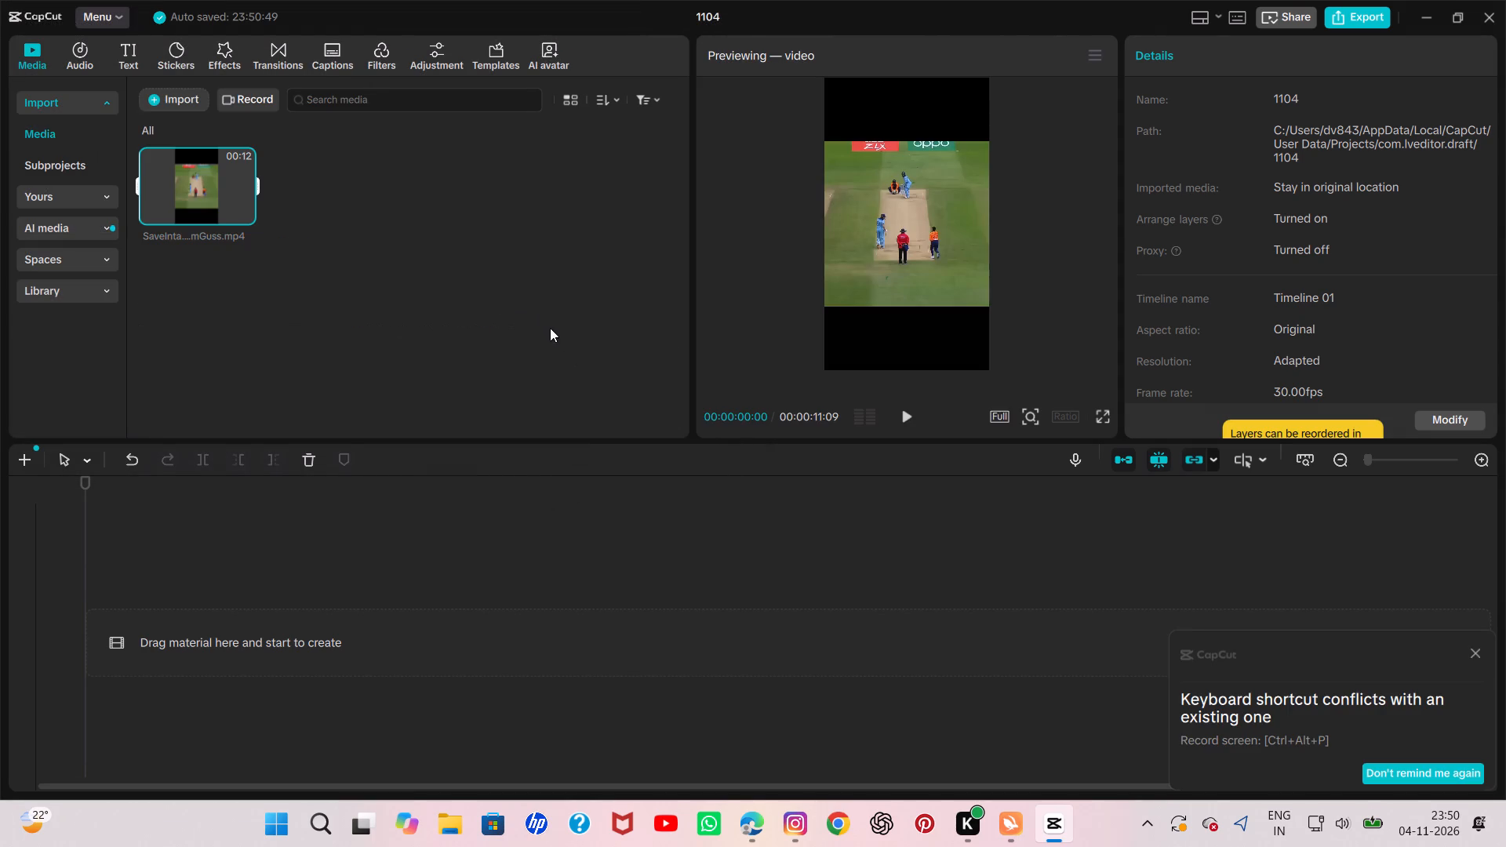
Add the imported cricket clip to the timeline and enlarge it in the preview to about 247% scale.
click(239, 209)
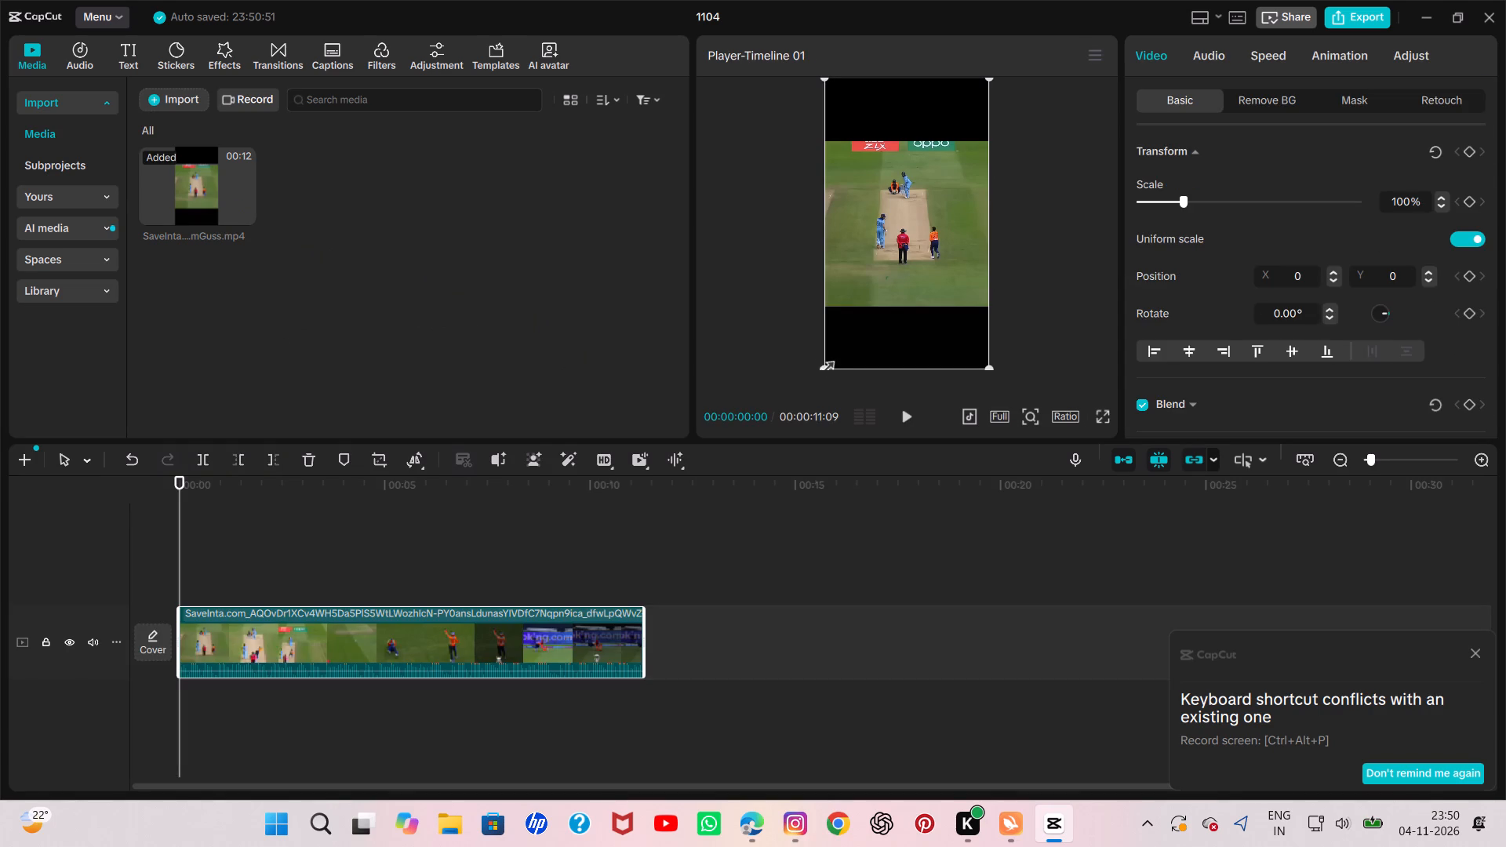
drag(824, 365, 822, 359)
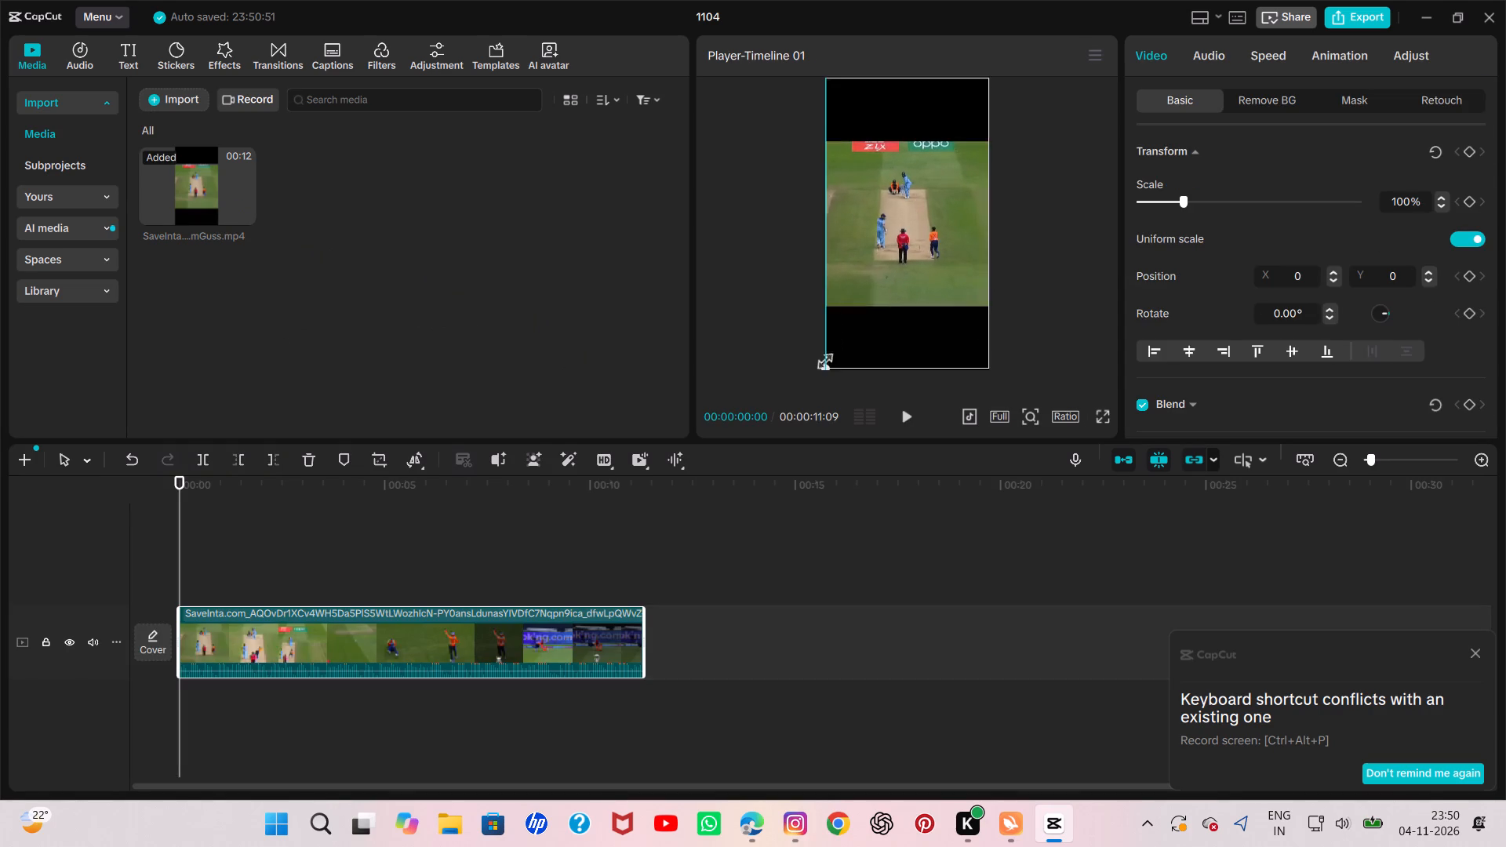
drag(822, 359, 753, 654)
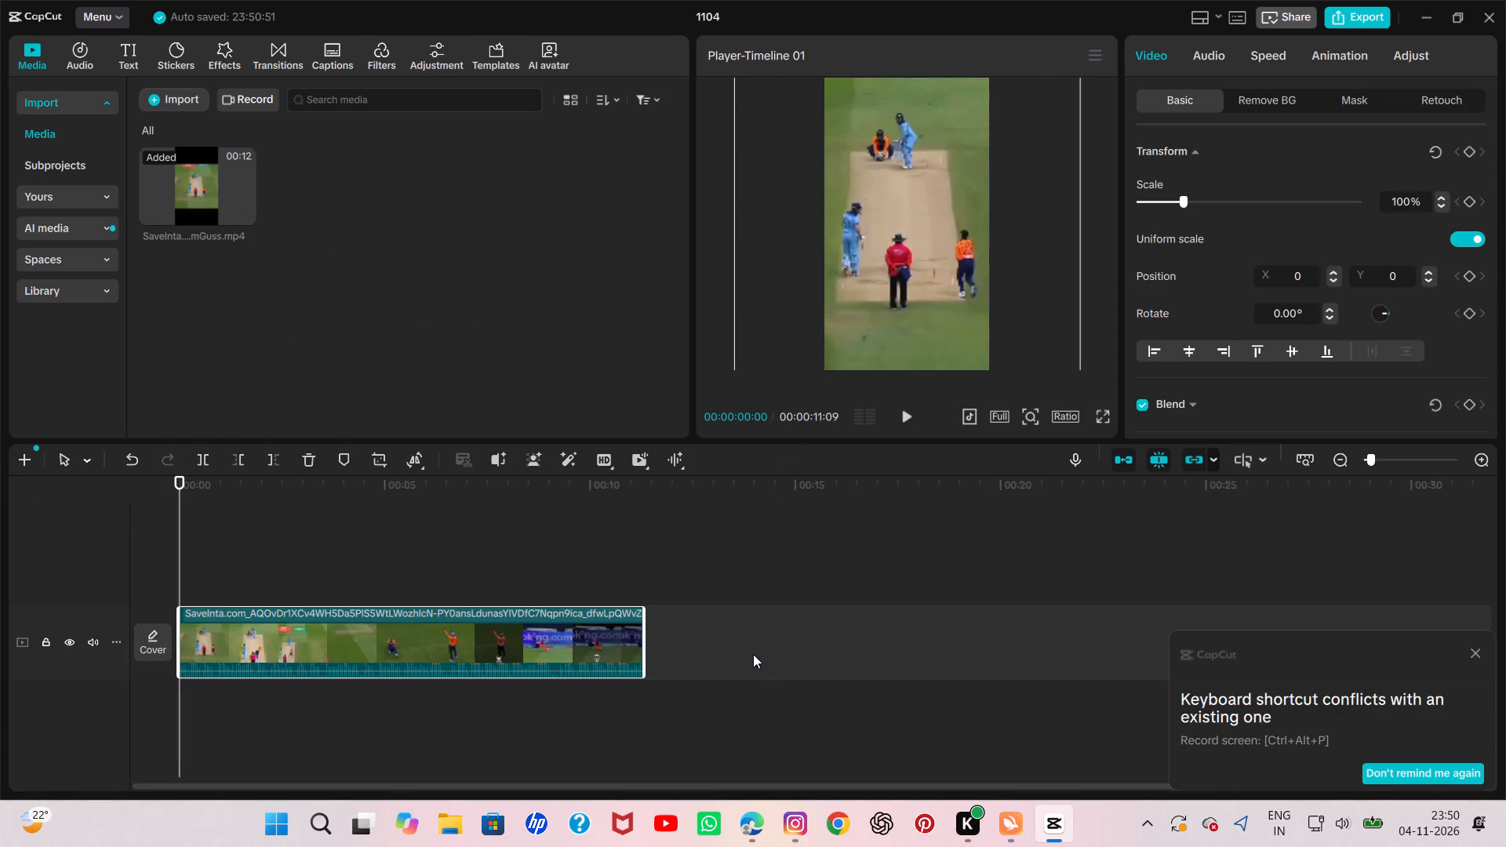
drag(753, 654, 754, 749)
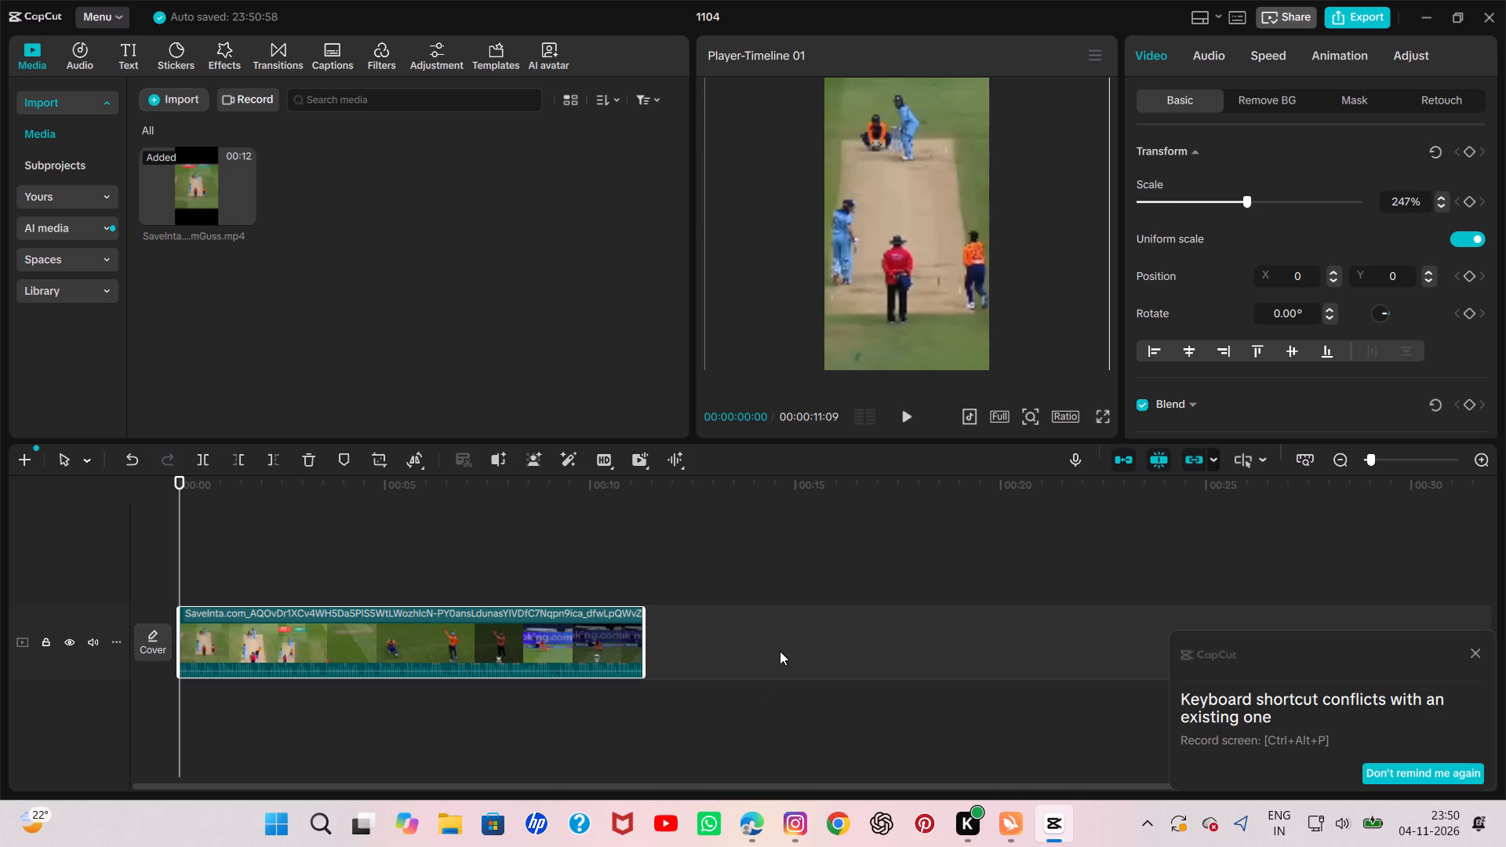
Advance frame by frame through the first two seconds of the clip to examine the enlarged framing.
click(424, 674)
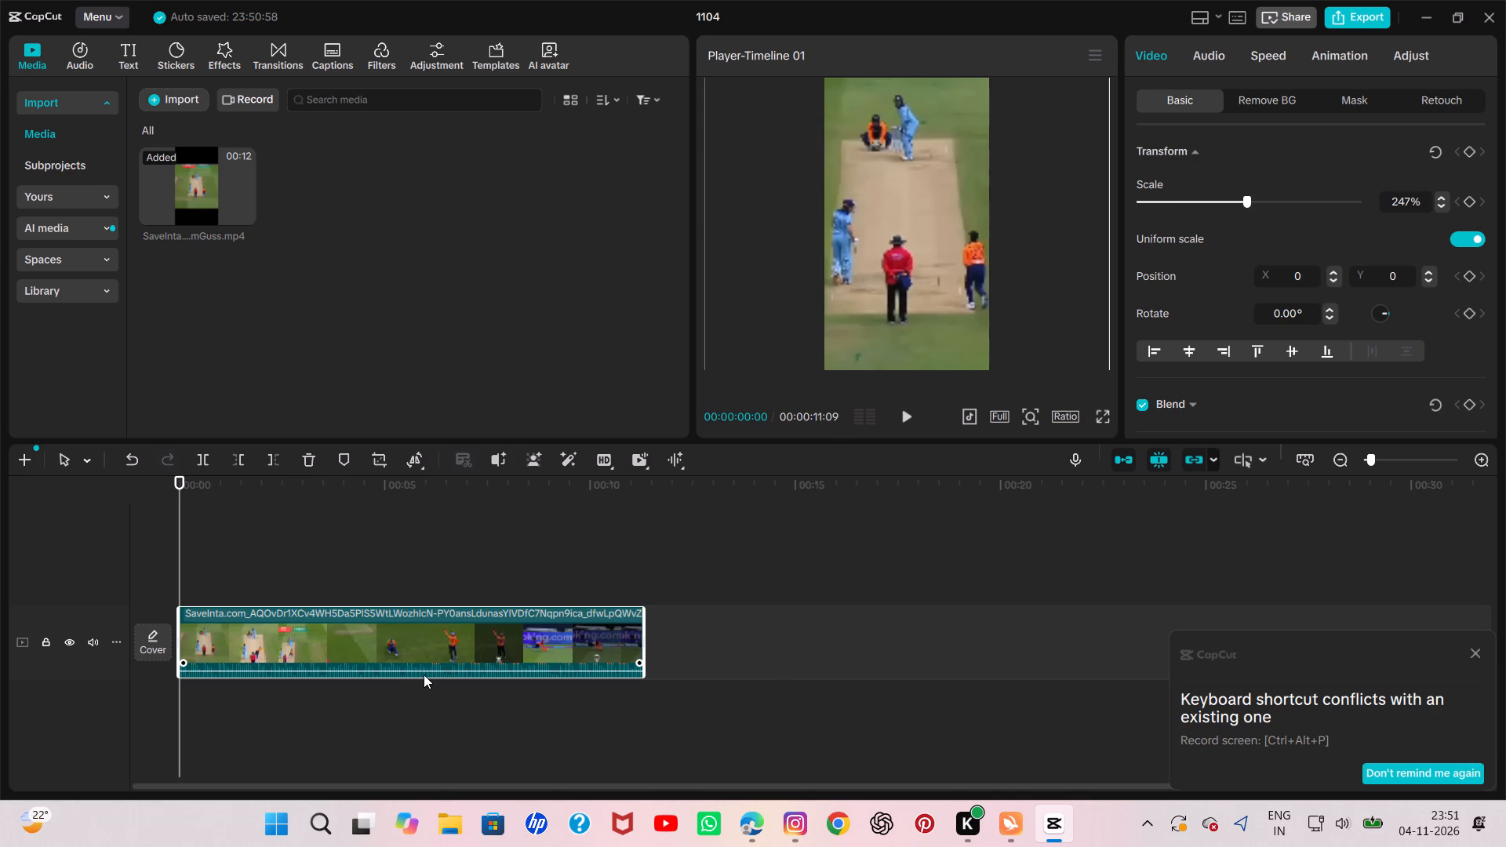
click(425, 634)
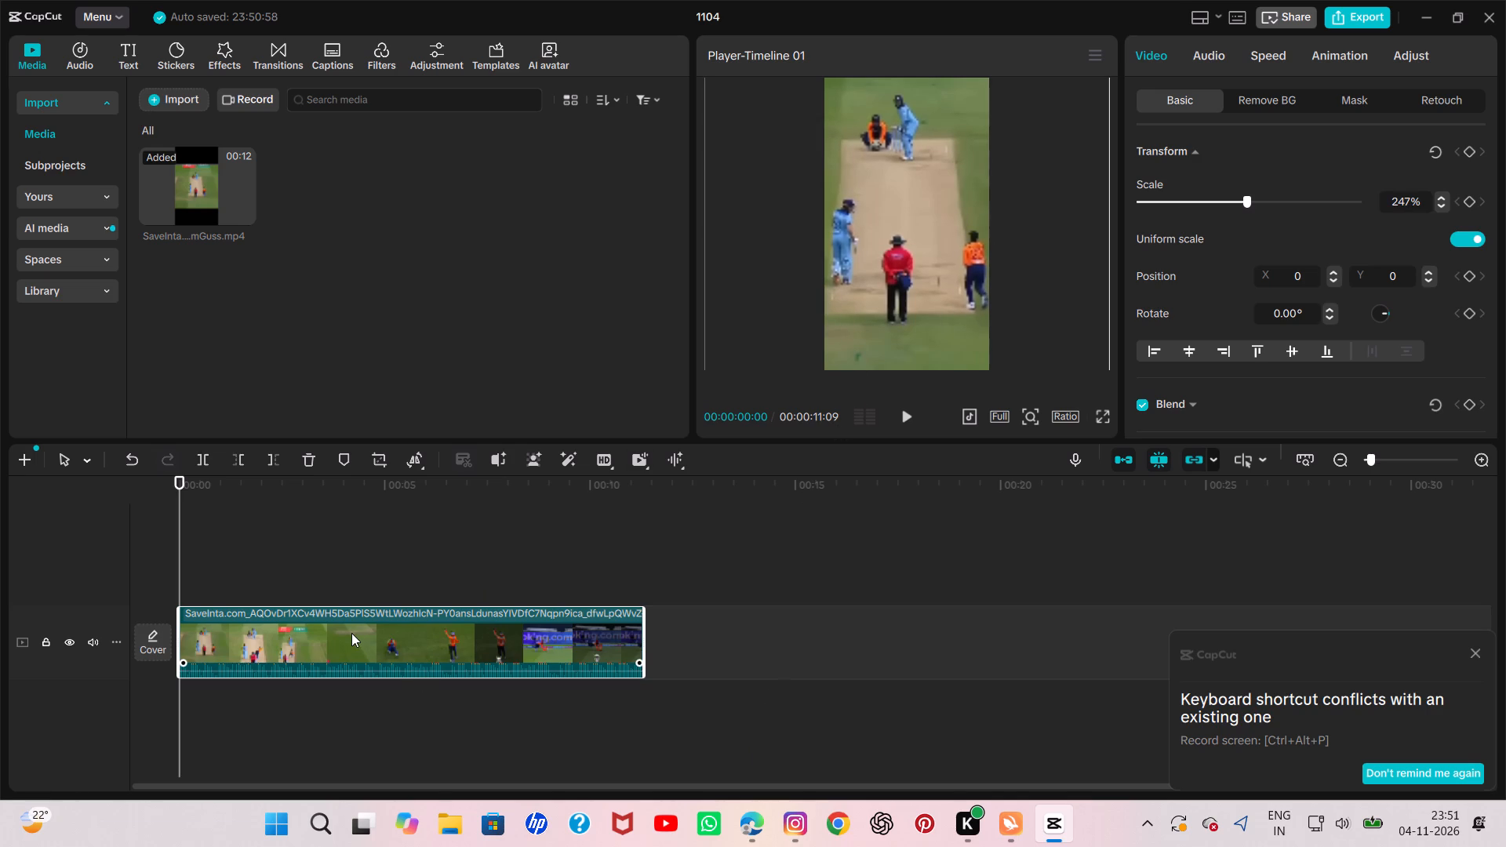
key(Right)
key(Right)
key(Right)
key(Right)
key(Right)
key(Right)
key(Right)
key(Right)
key(Right)
key(Right)
key(Right)
key(Right)
key(Right)
key(Right)
key(Right)
key(Right)
key(Right)
key(Right)
key(Right)
key(Right)
key(Right)
key(Right)
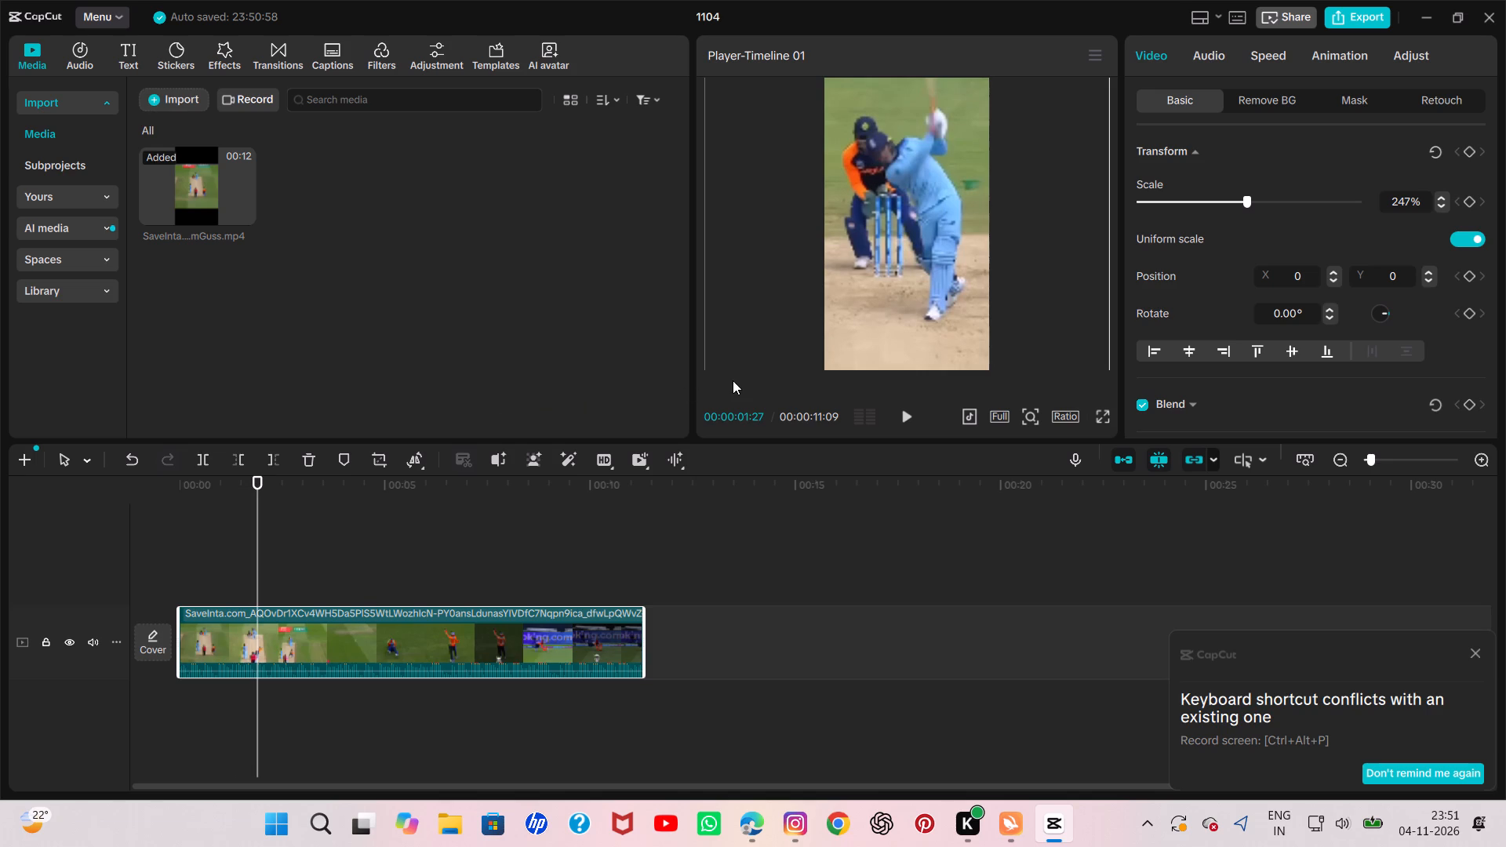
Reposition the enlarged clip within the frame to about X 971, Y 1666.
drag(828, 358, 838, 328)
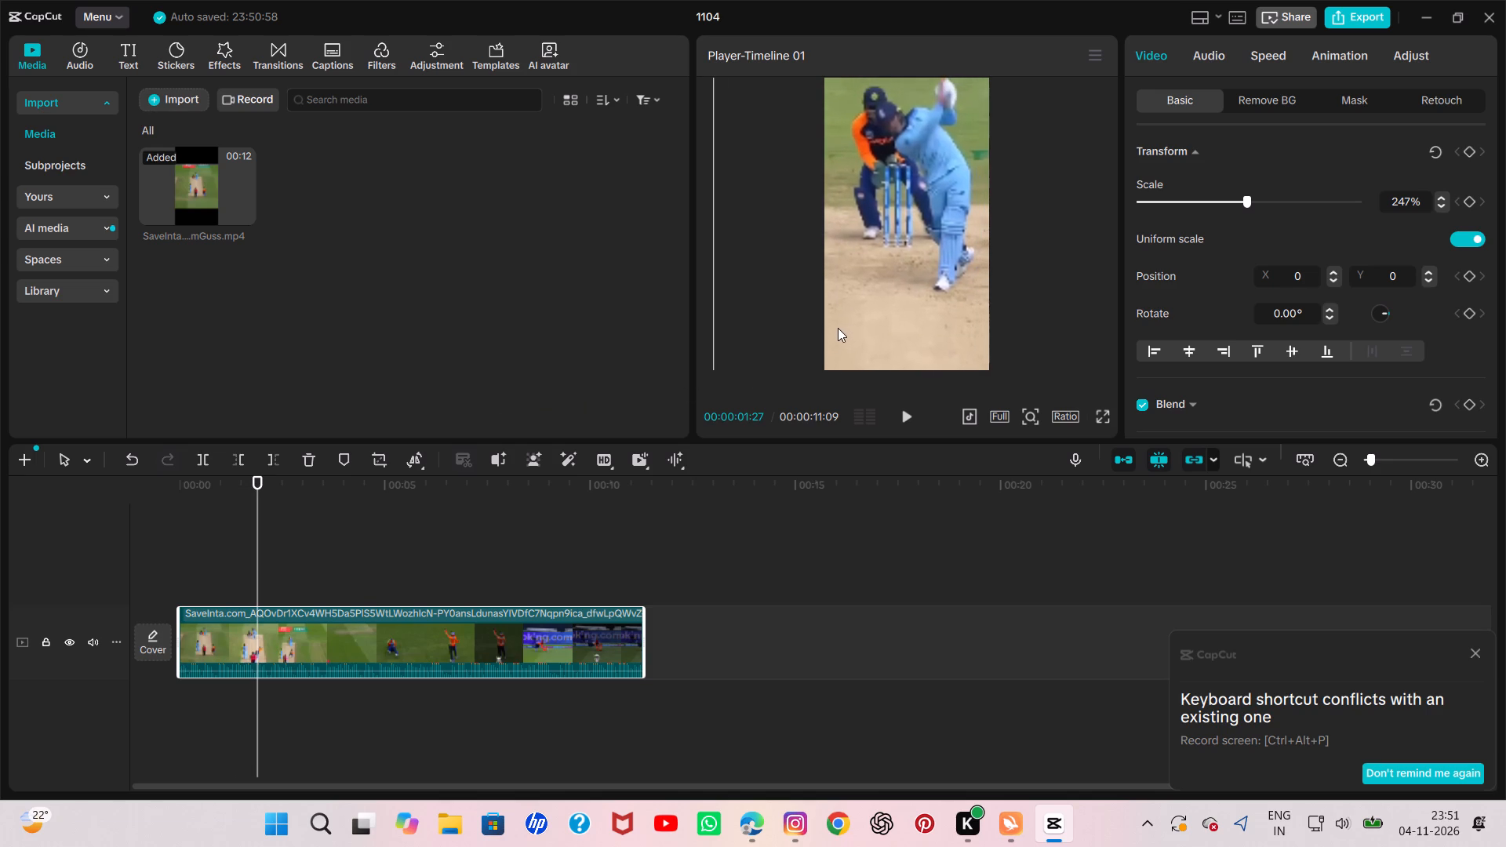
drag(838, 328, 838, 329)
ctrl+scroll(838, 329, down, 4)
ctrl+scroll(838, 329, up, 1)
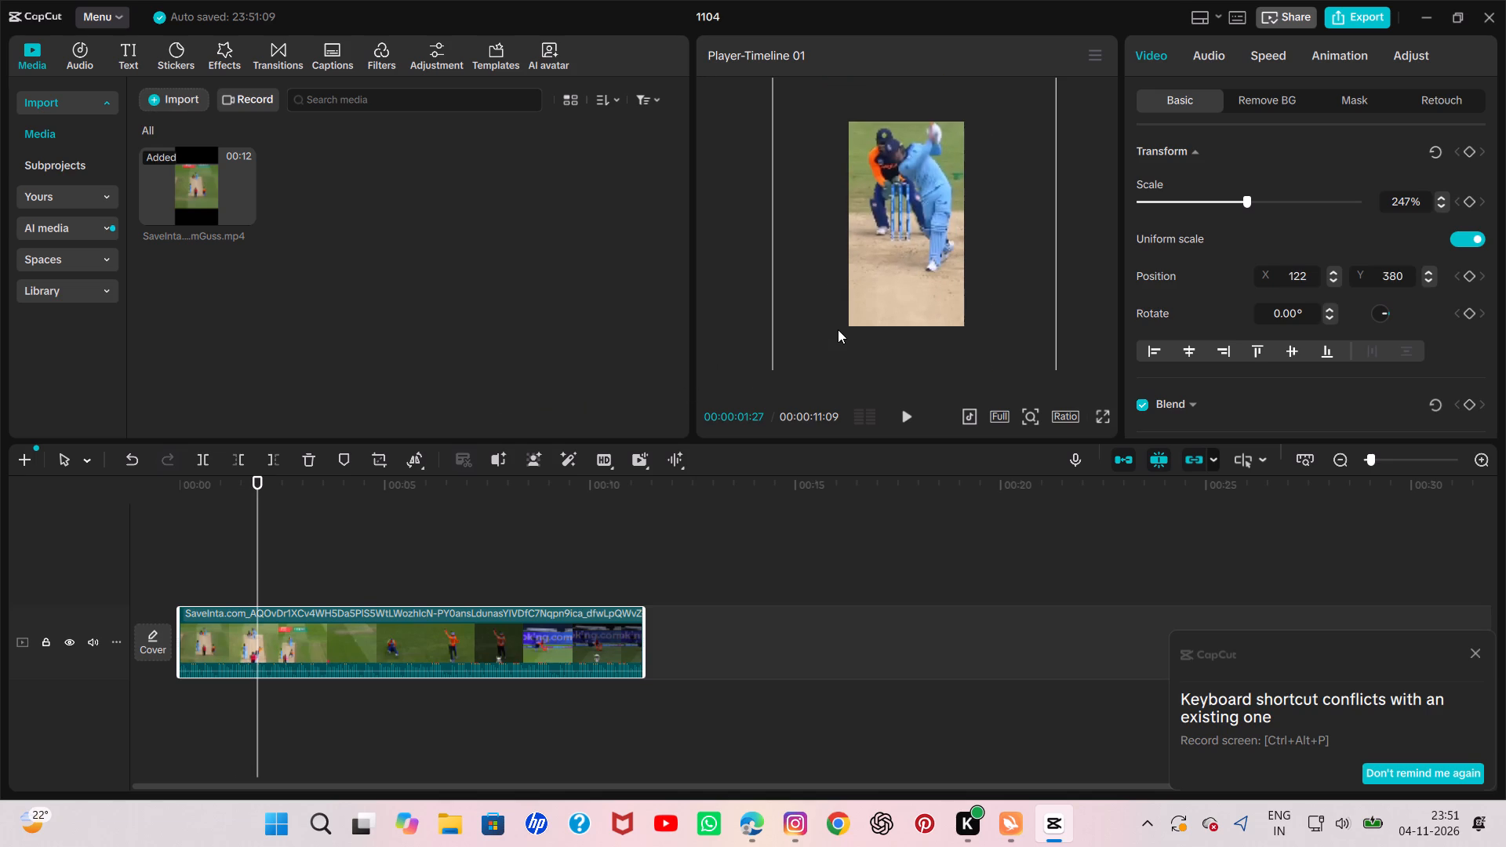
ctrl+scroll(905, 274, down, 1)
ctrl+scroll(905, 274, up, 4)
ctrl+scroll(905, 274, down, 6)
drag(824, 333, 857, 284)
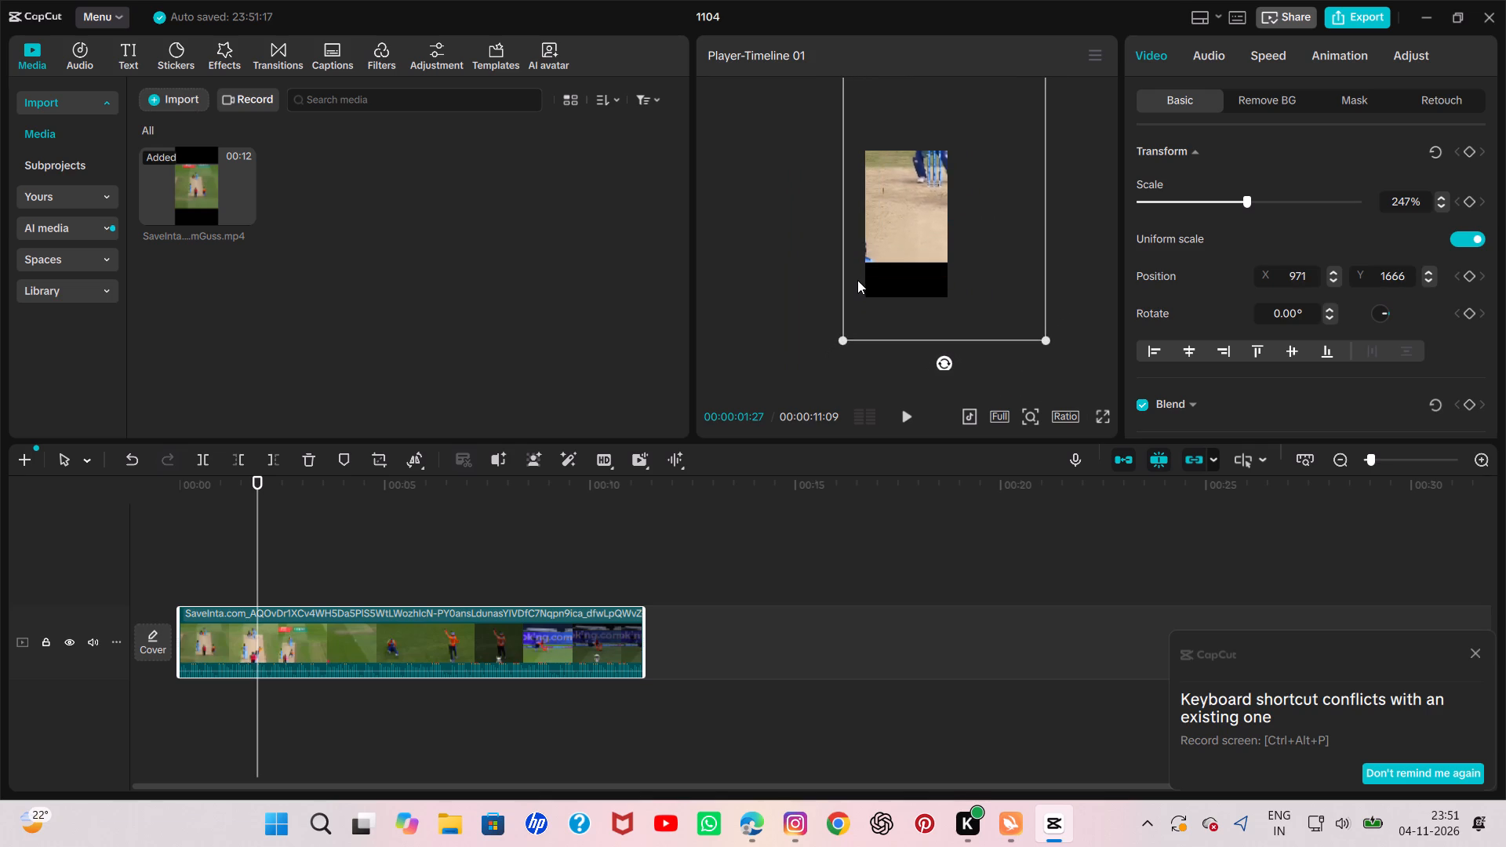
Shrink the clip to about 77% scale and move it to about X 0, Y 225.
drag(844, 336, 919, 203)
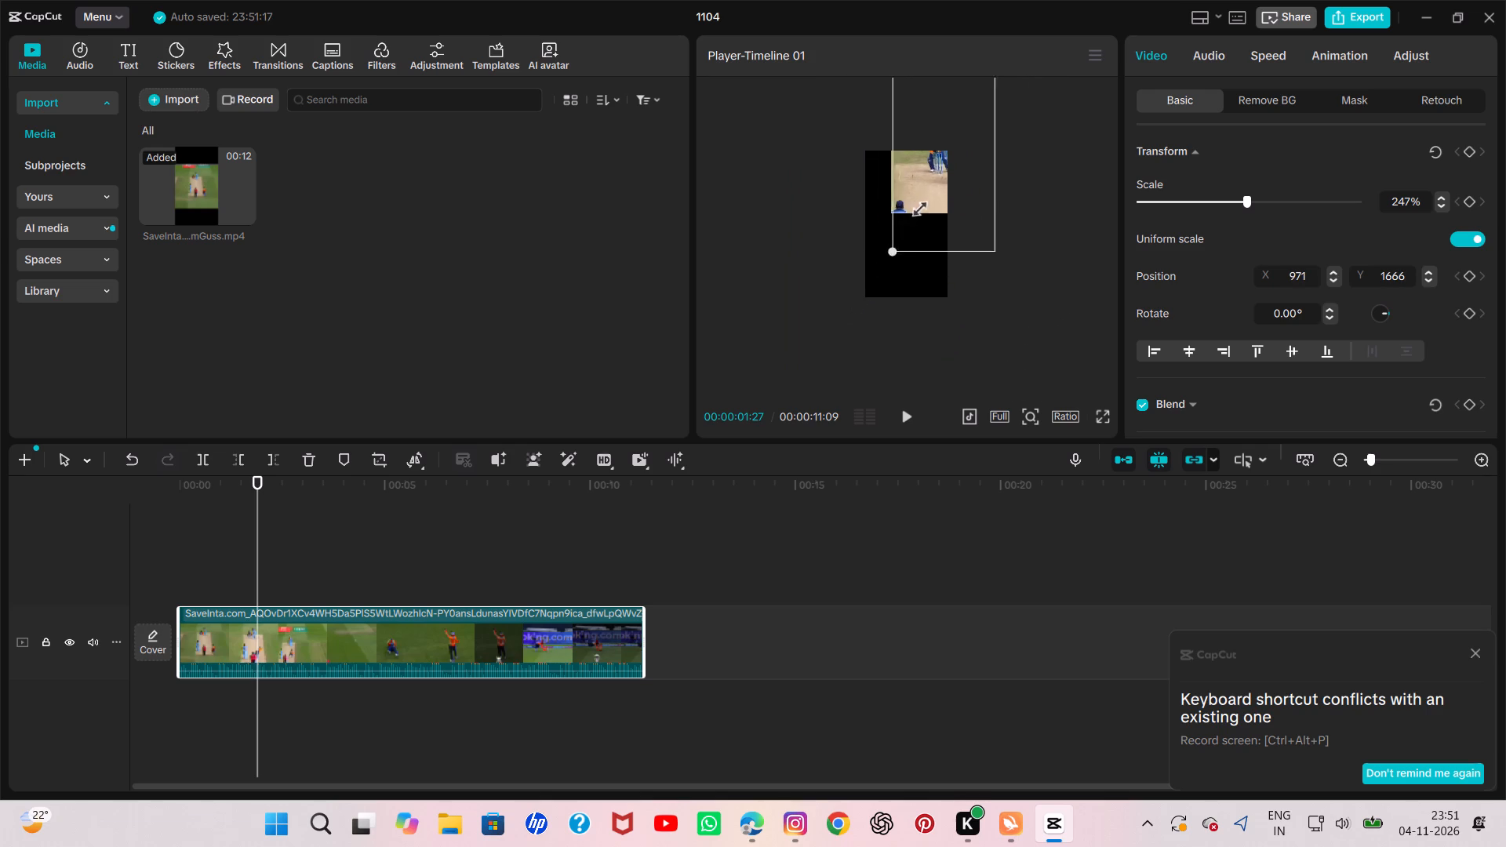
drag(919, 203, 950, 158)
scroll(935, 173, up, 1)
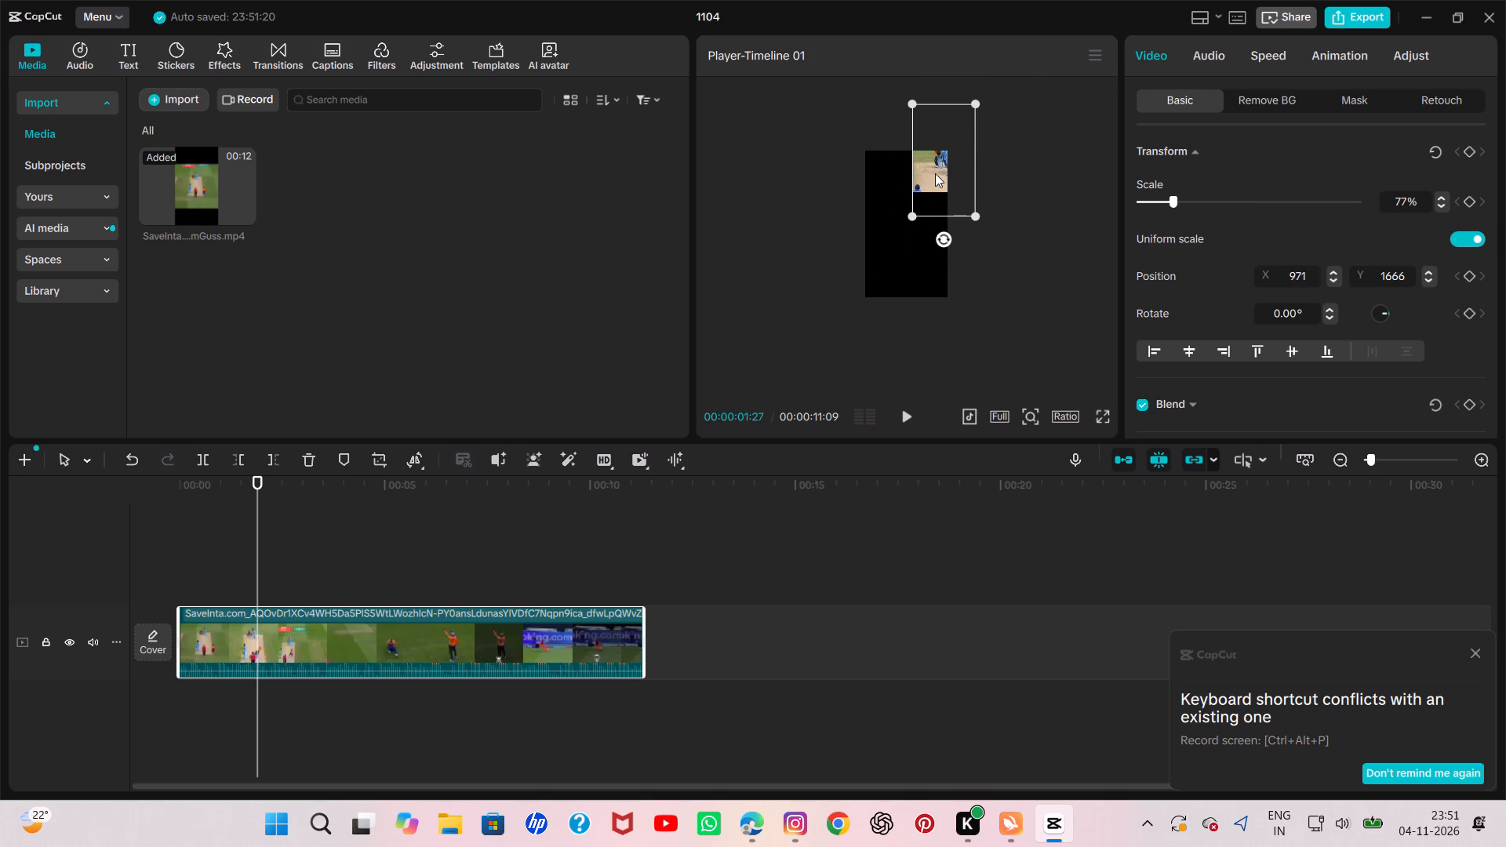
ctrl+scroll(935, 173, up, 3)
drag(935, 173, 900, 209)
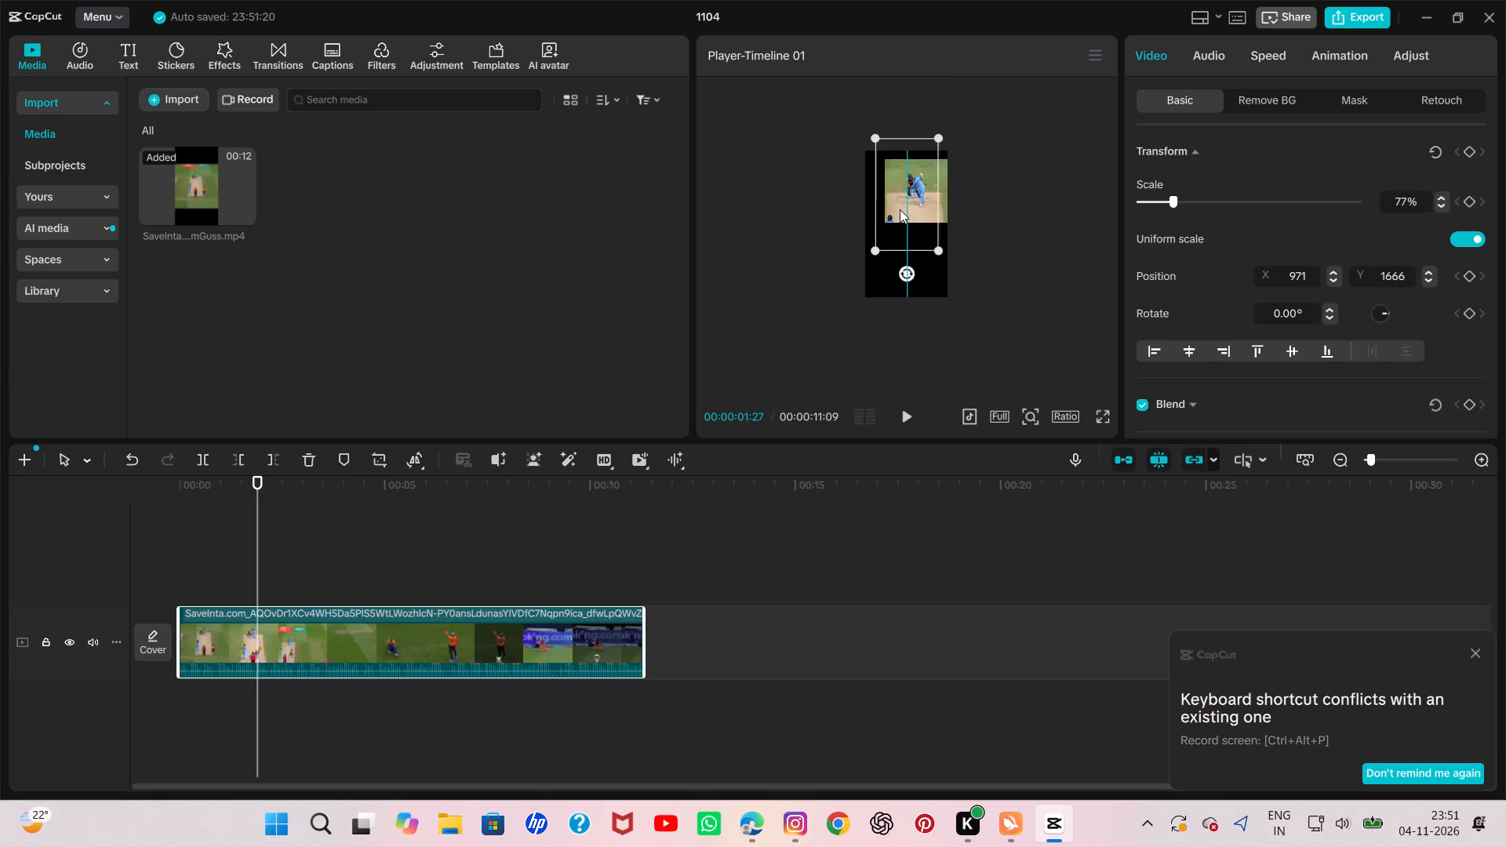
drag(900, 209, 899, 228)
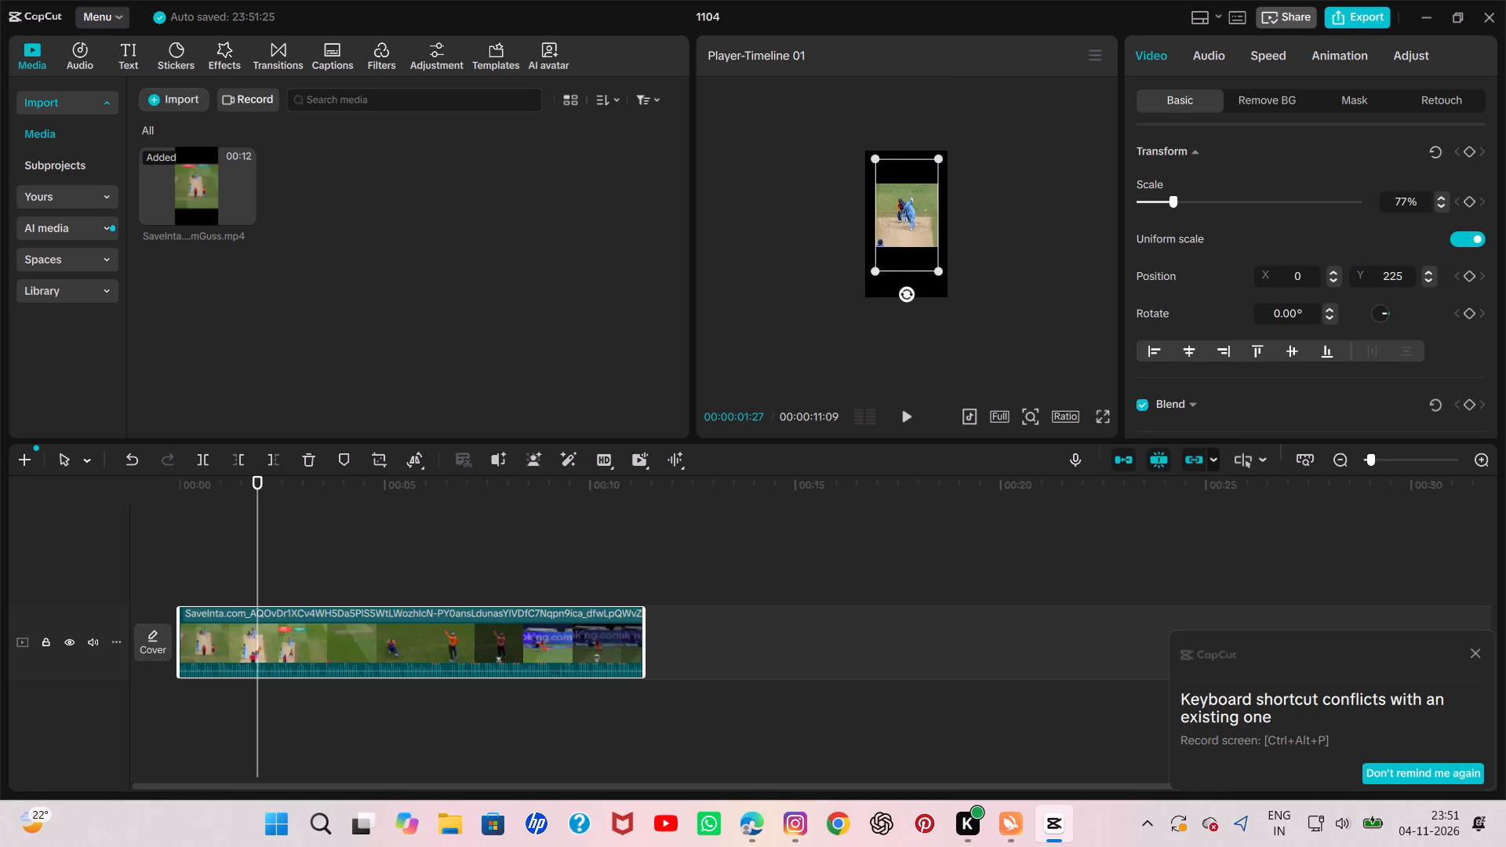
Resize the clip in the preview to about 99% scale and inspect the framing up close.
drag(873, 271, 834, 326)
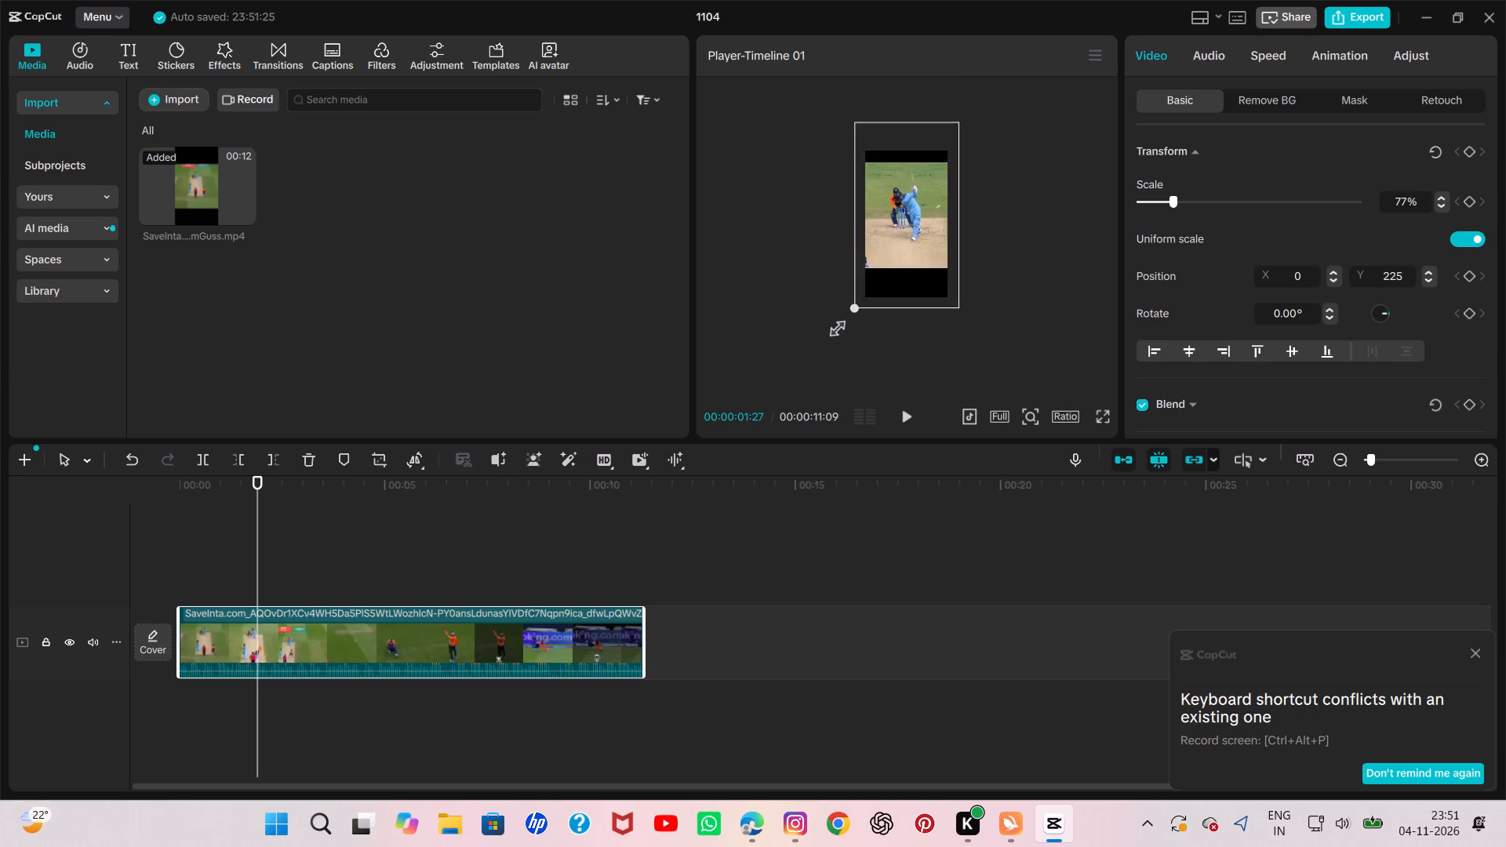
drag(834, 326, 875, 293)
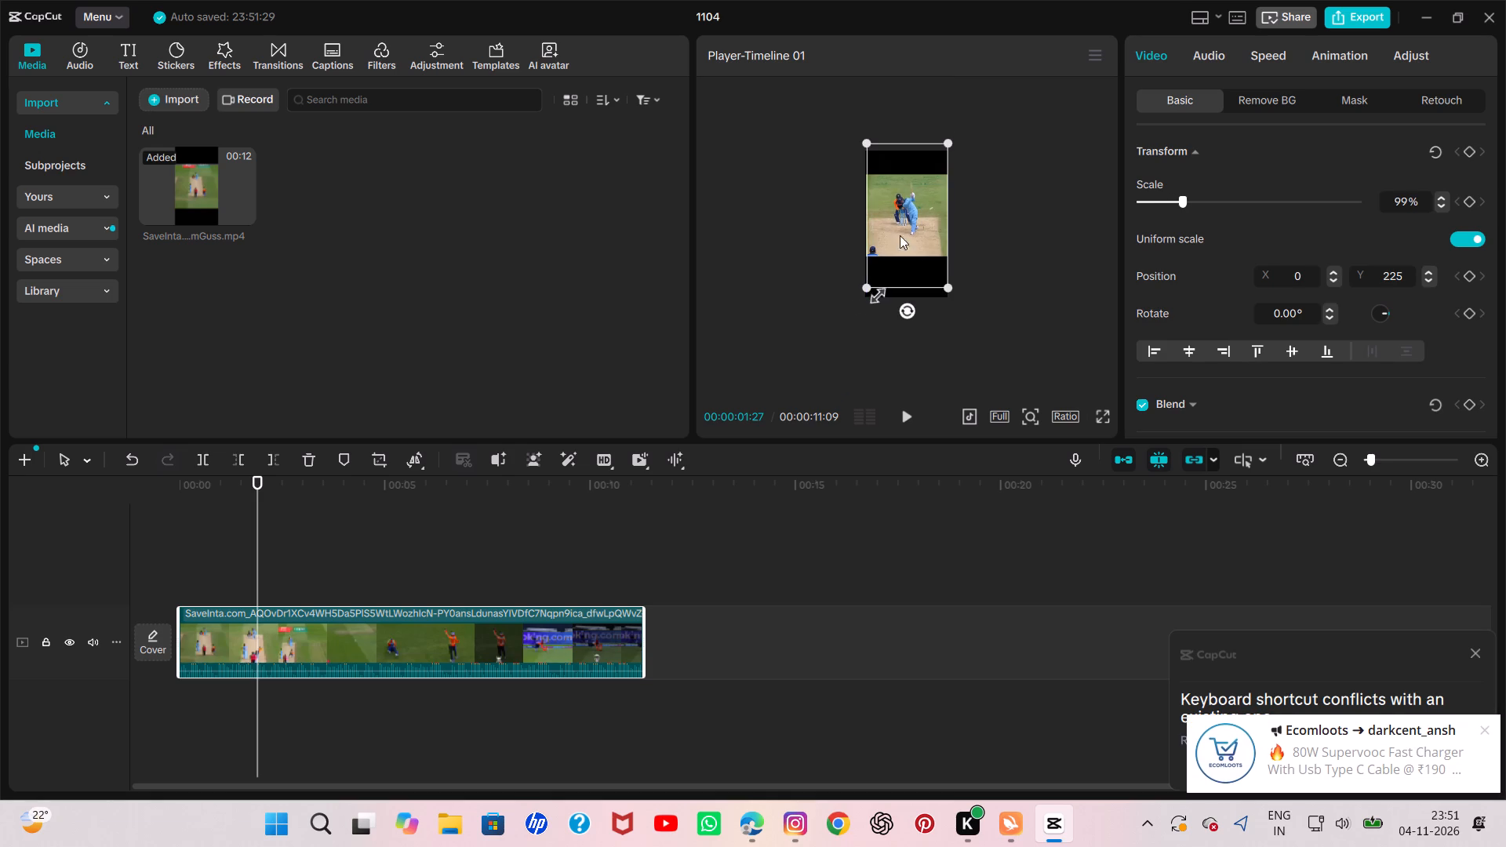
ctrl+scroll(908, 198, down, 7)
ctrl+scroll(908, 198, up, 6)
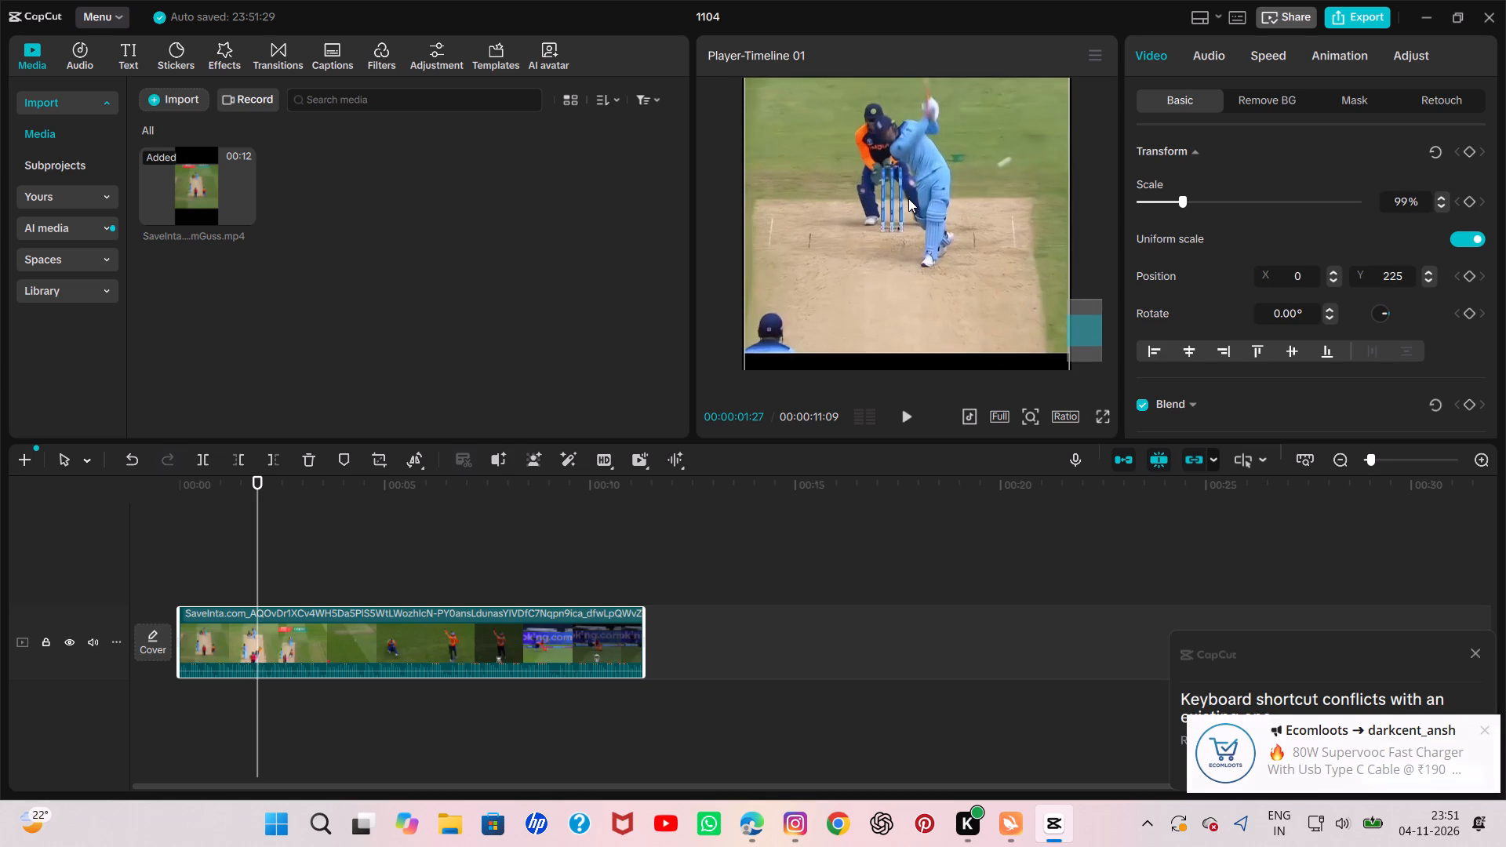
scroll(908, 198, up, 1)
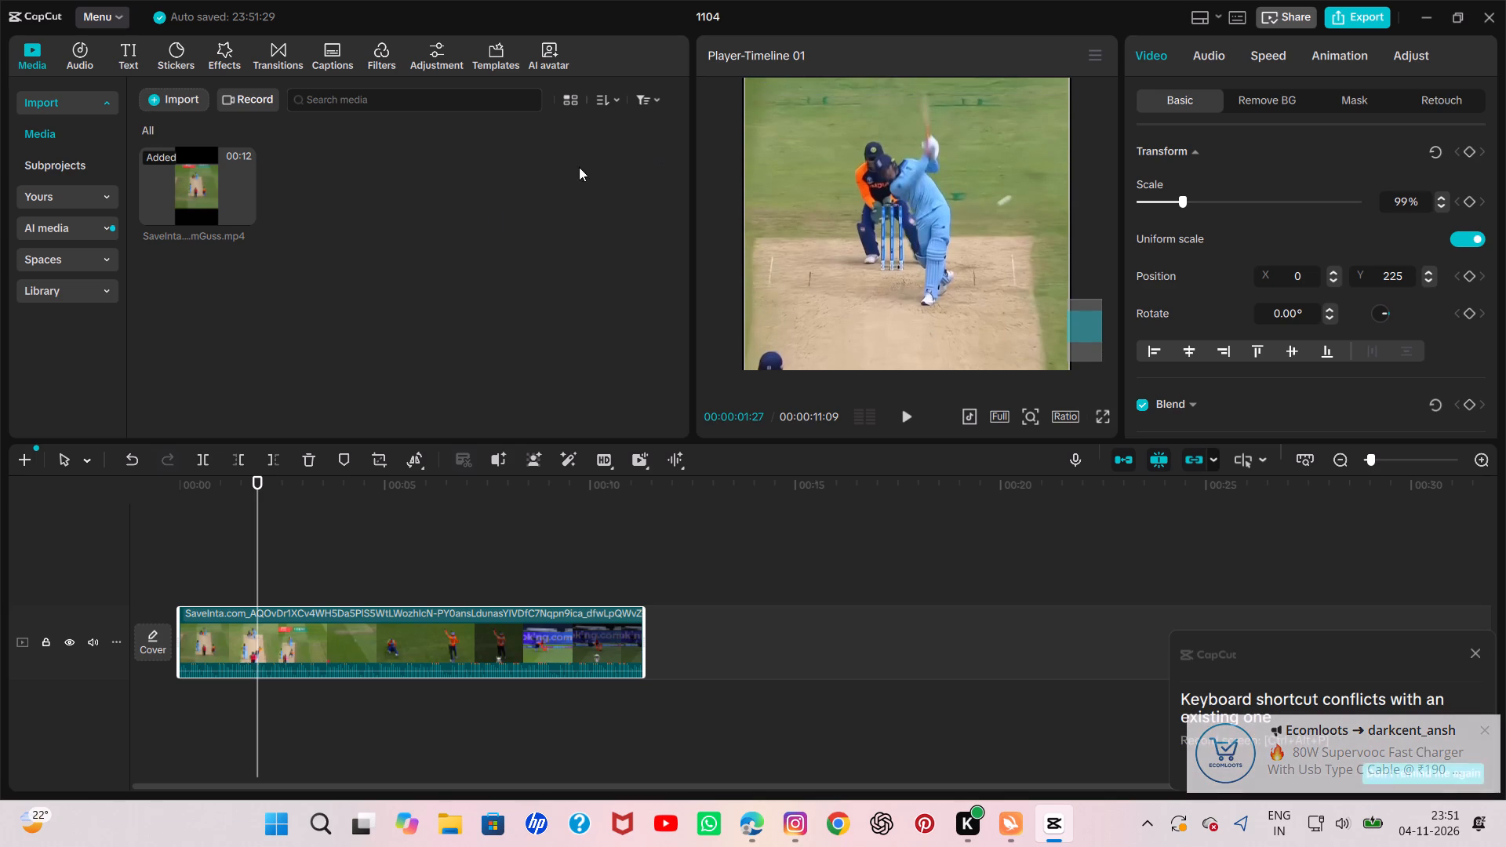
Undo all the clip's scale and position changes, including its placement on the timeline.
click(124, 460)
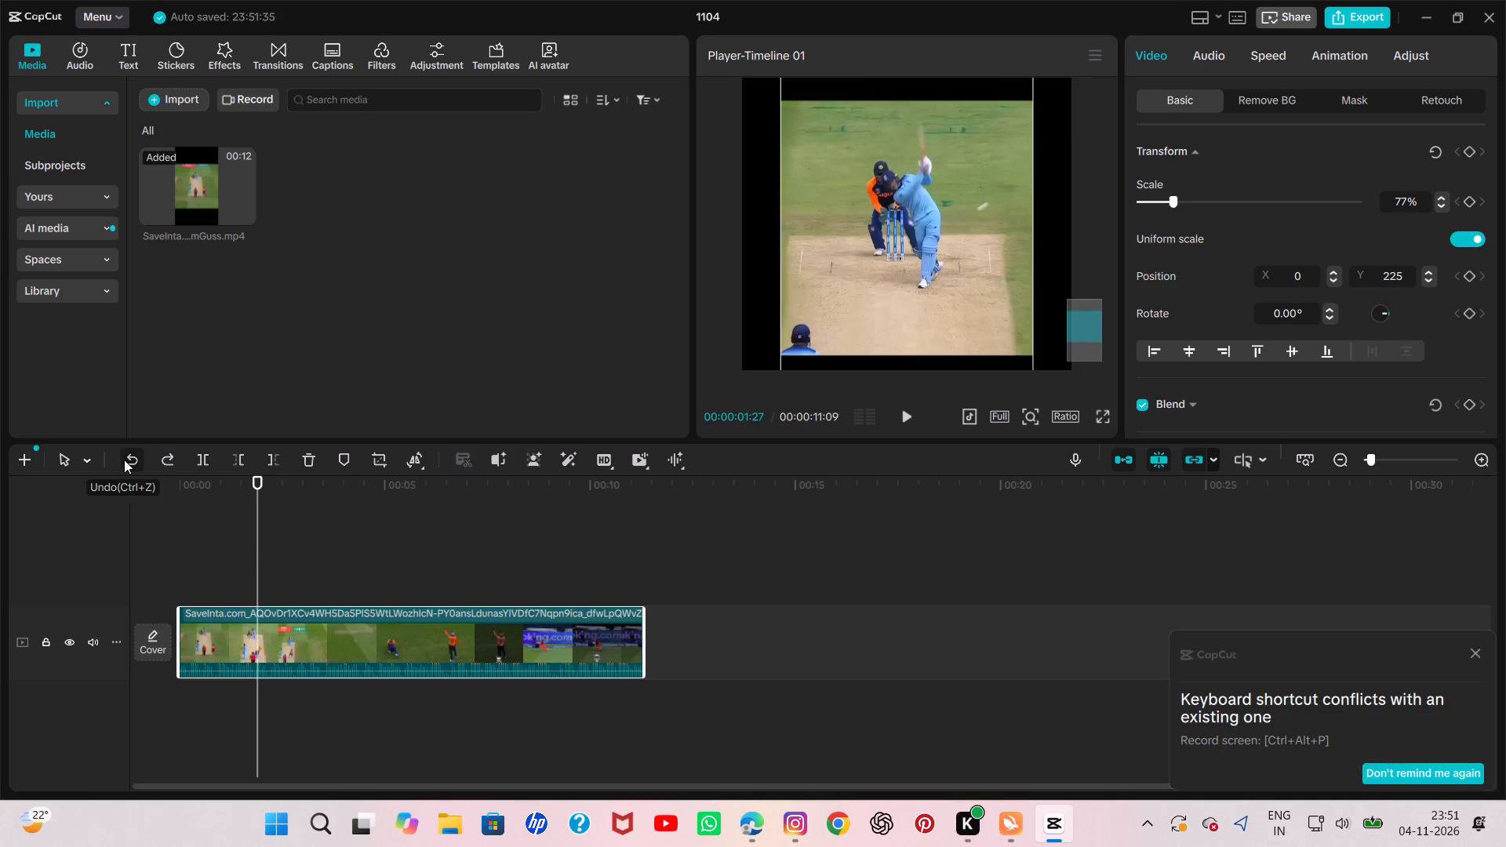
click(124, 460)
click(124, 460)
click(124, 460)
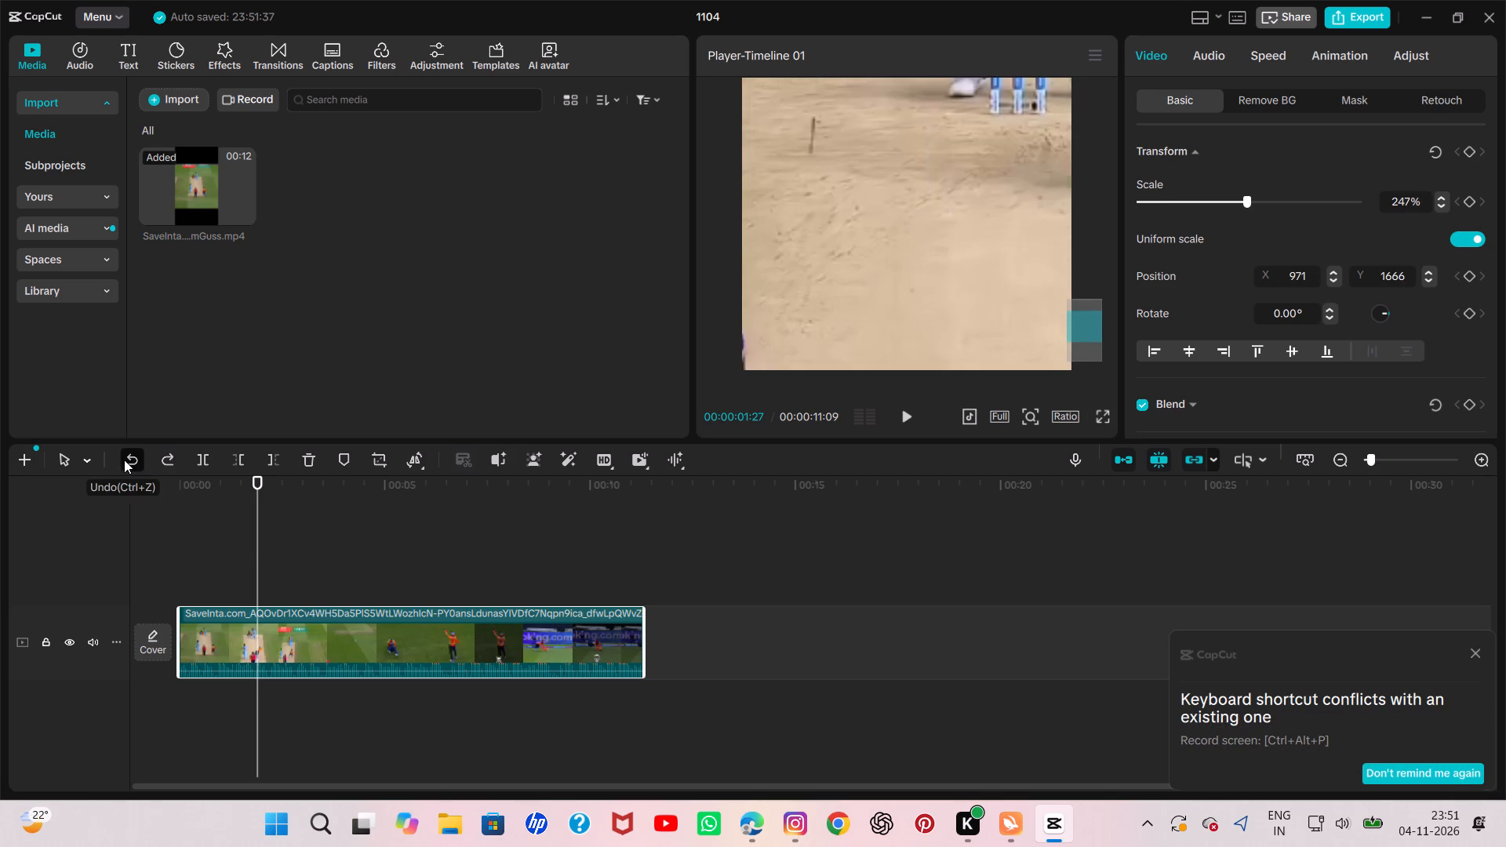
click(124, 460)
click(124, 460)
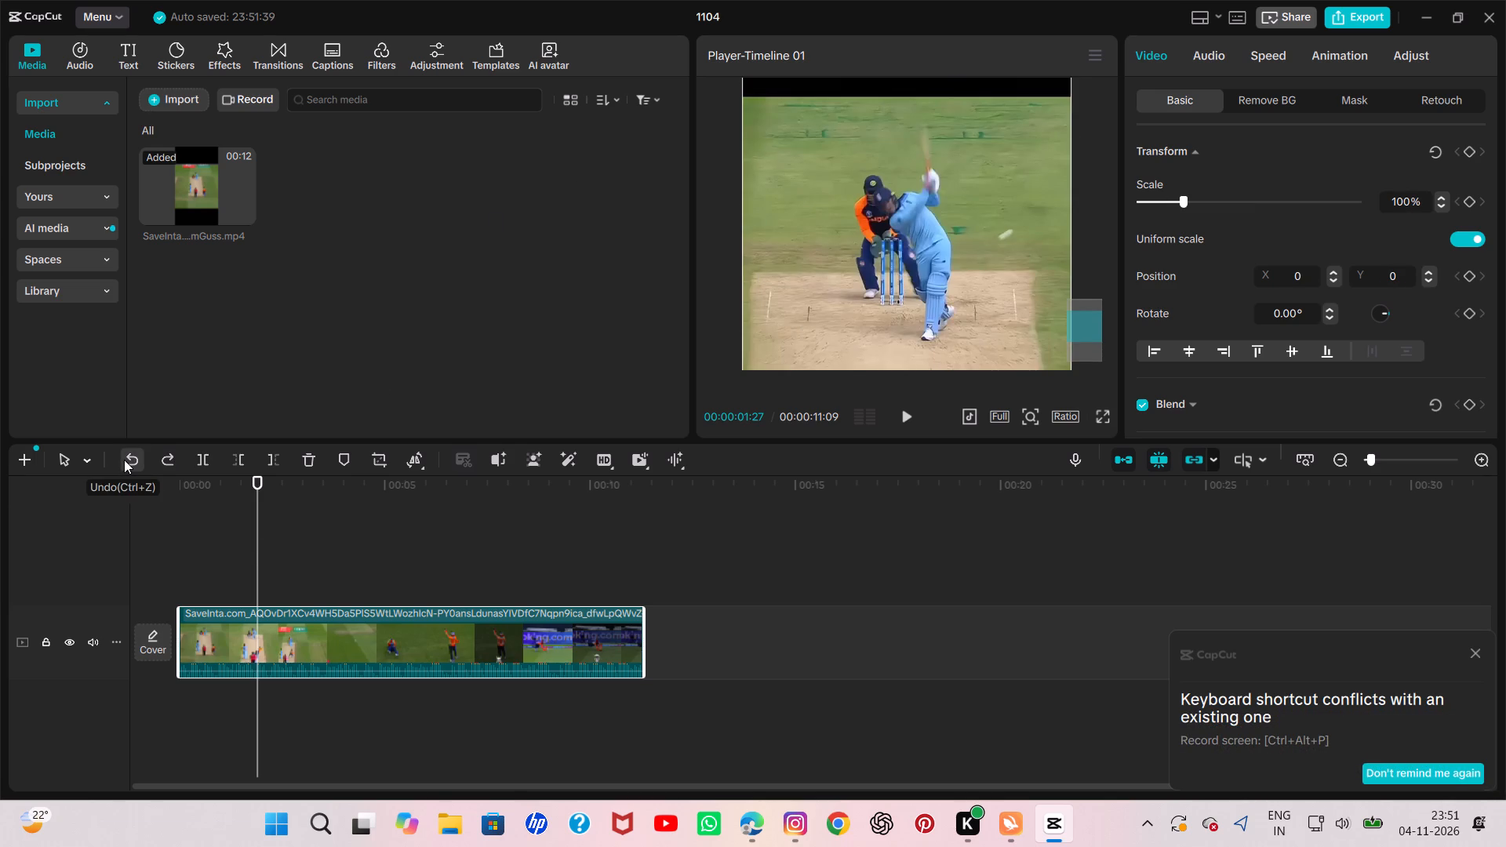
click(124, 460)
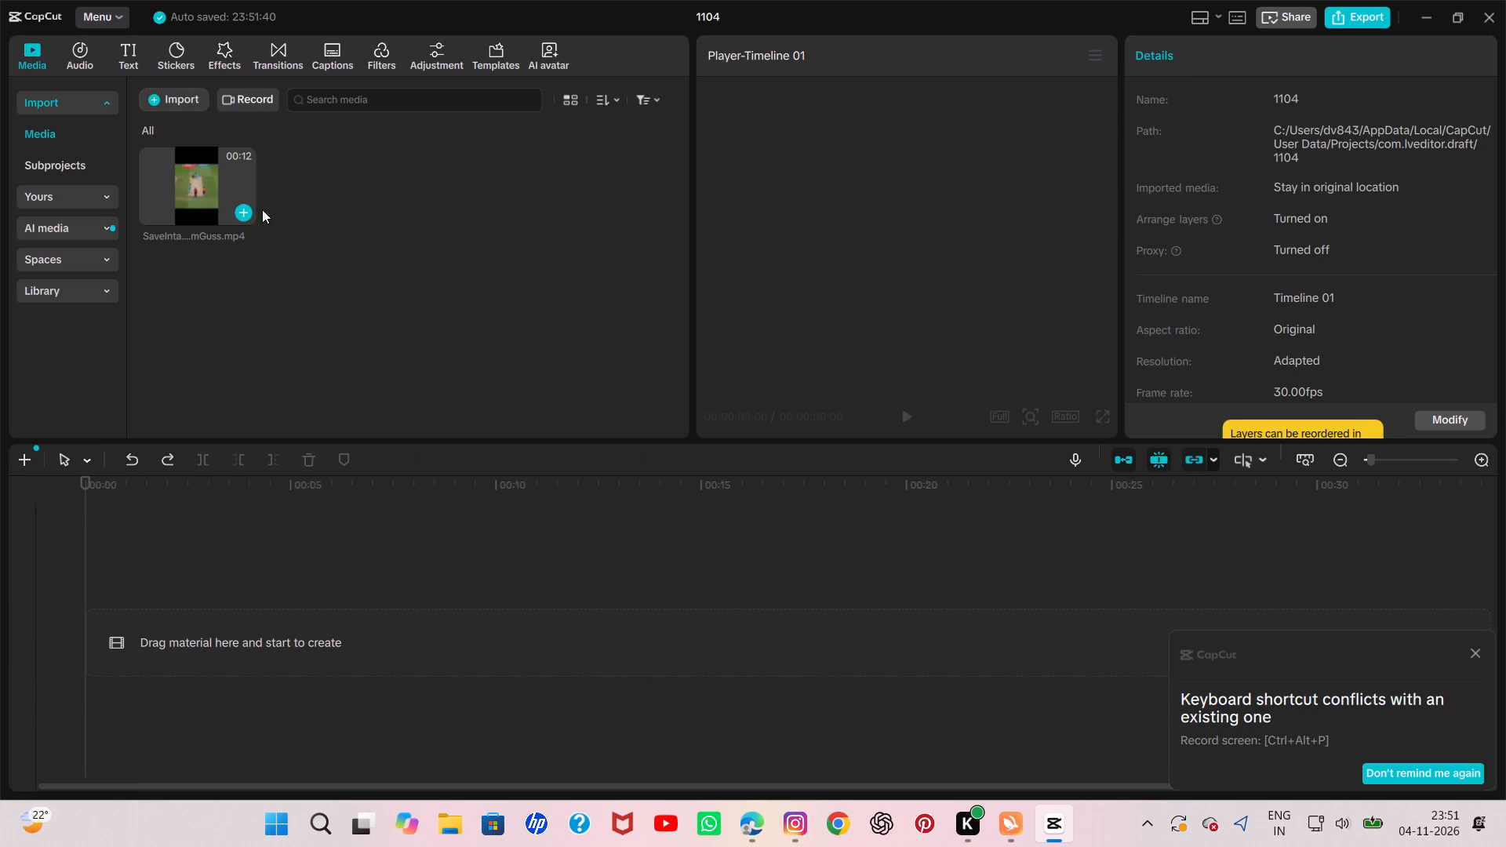
Add the imported cricket clip to the empty timeline.
click(245, 216)
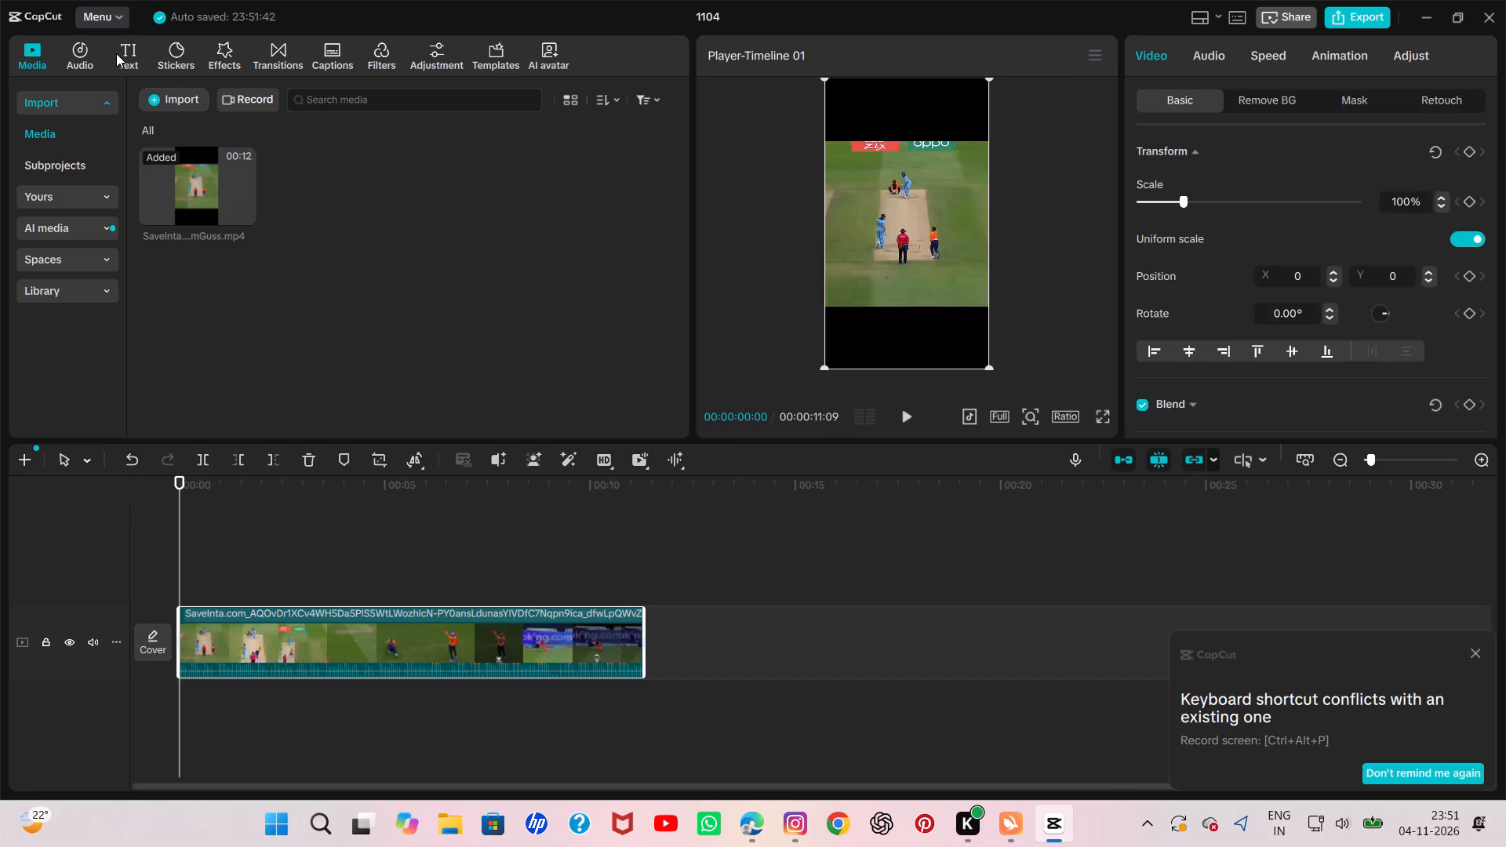
Add a default text layer at the start of the timeline and extend it to the end of the video clip.
click(116, 54)
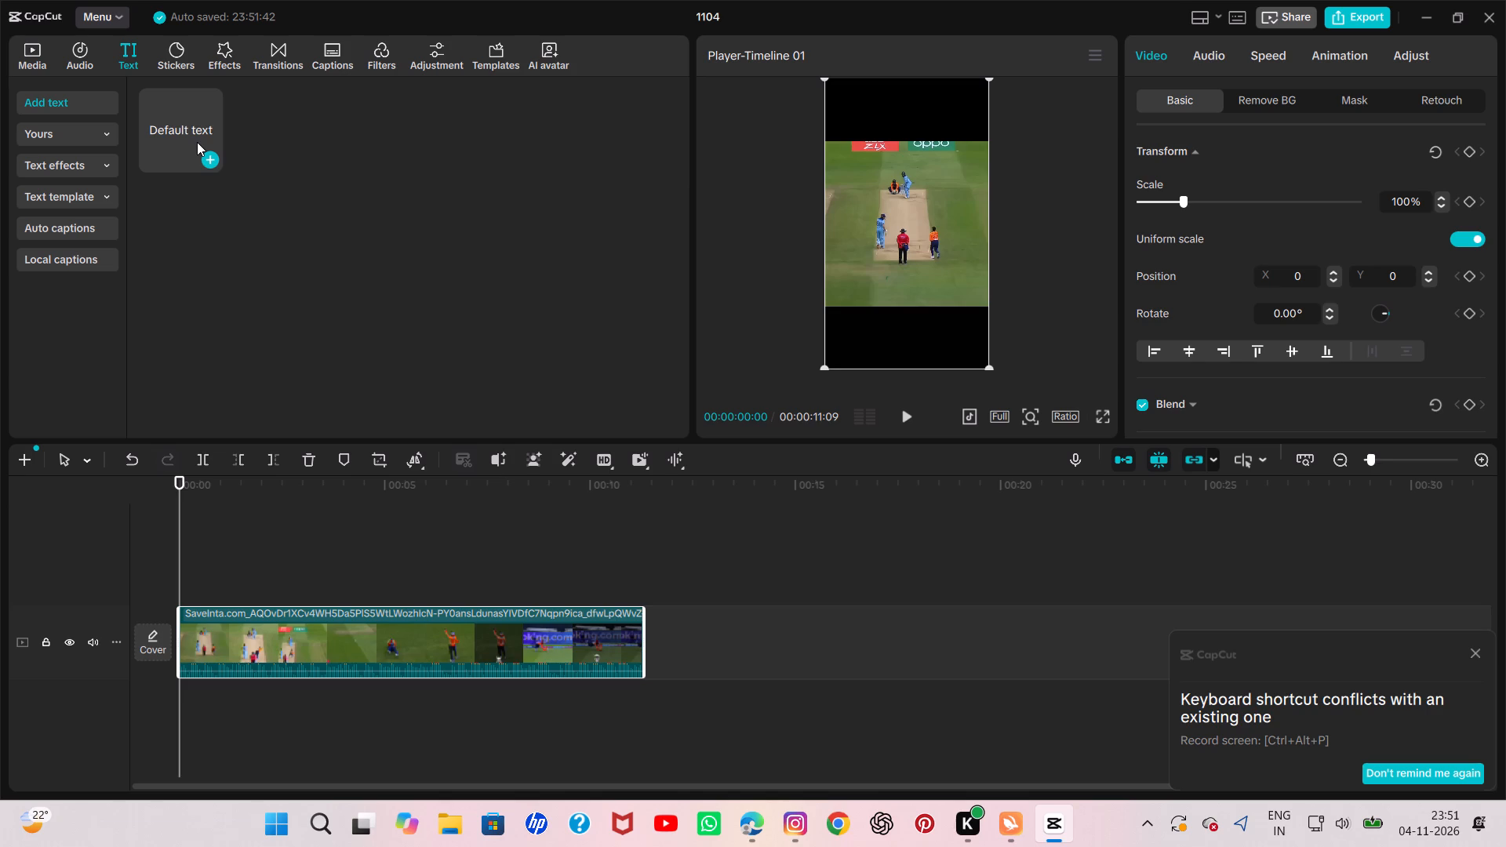
click(210, 158)
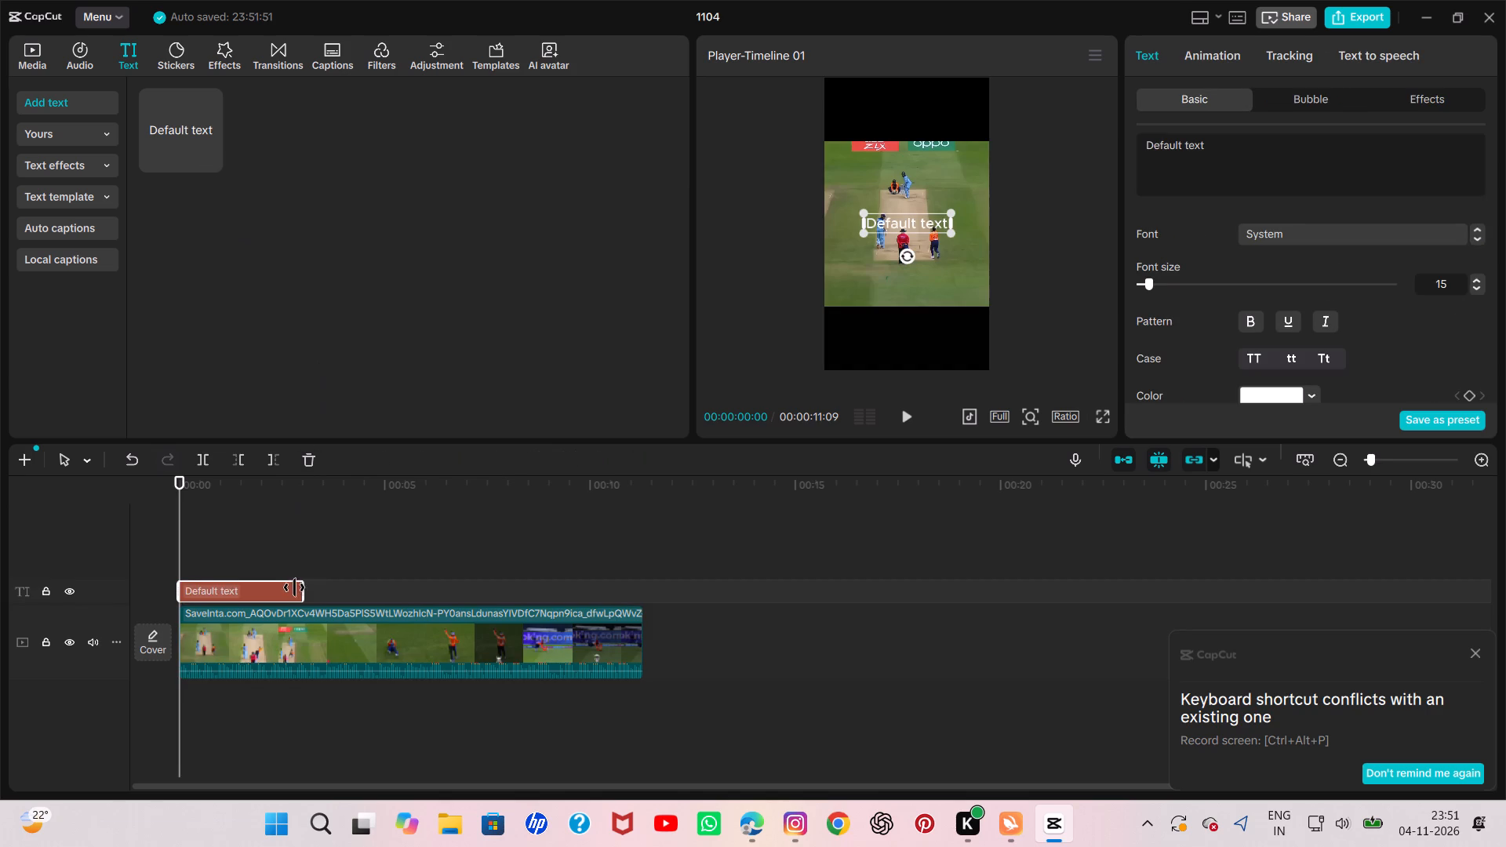
drag(307, 592, 627, 580)
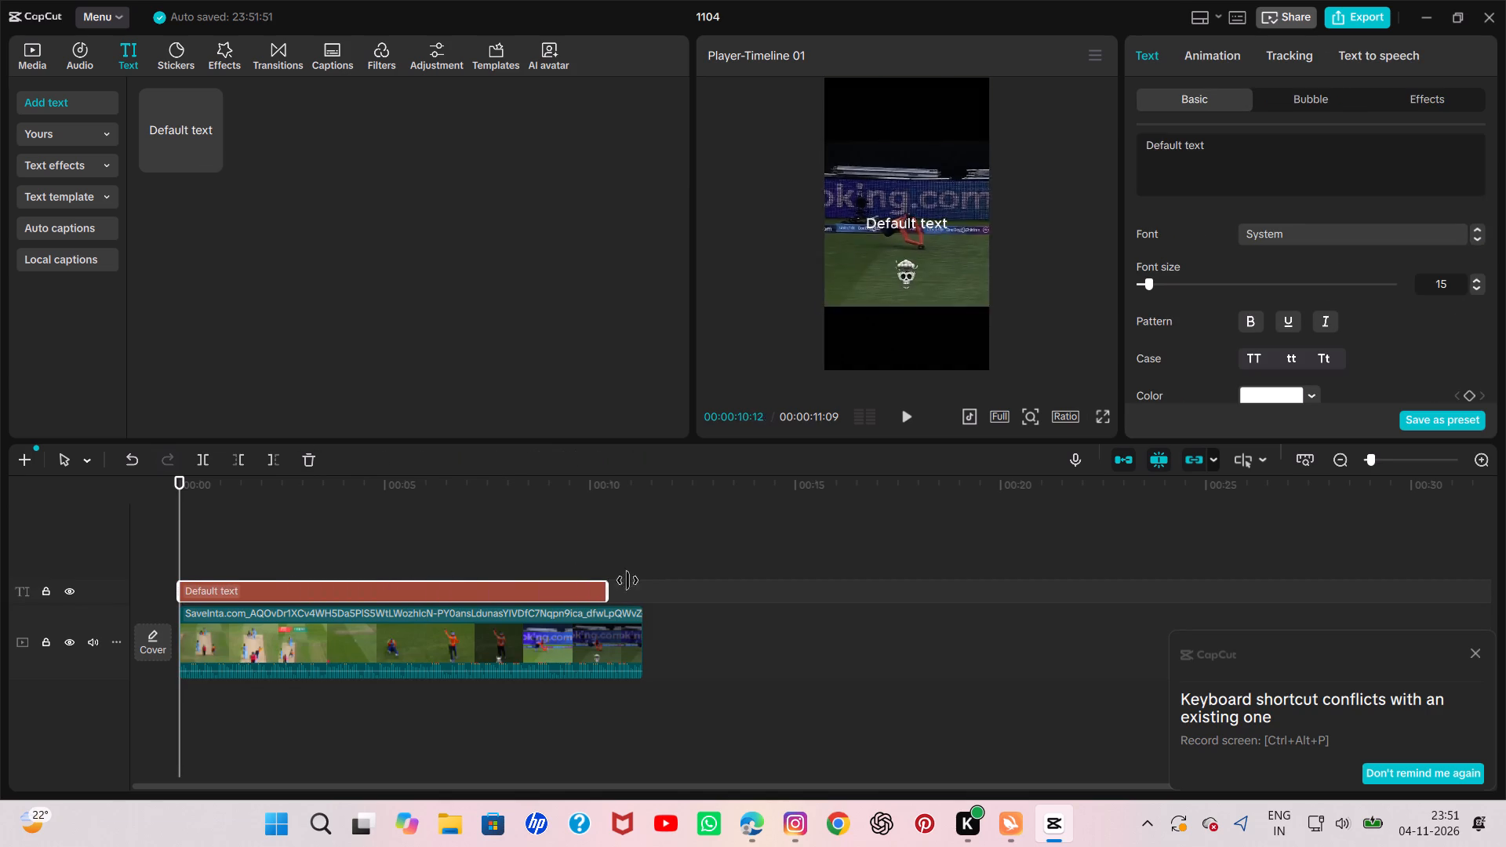
drag(627, 580, 640, 582)
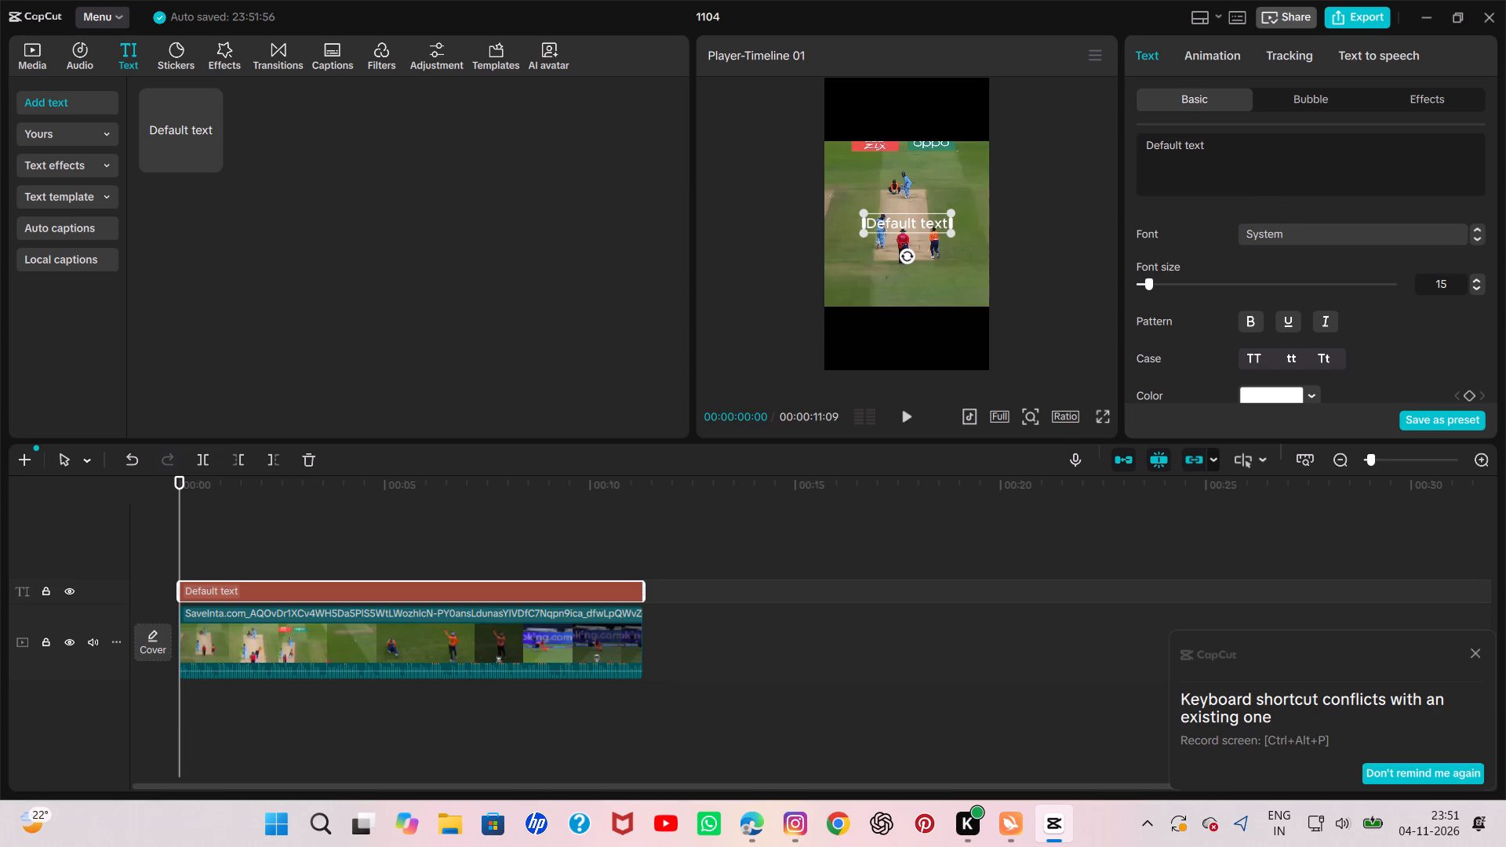
Replace the default text with "smash cricket 7" and convert it to title case.
click(1235, 136)
key(BackSpace)
click(1235, 136)
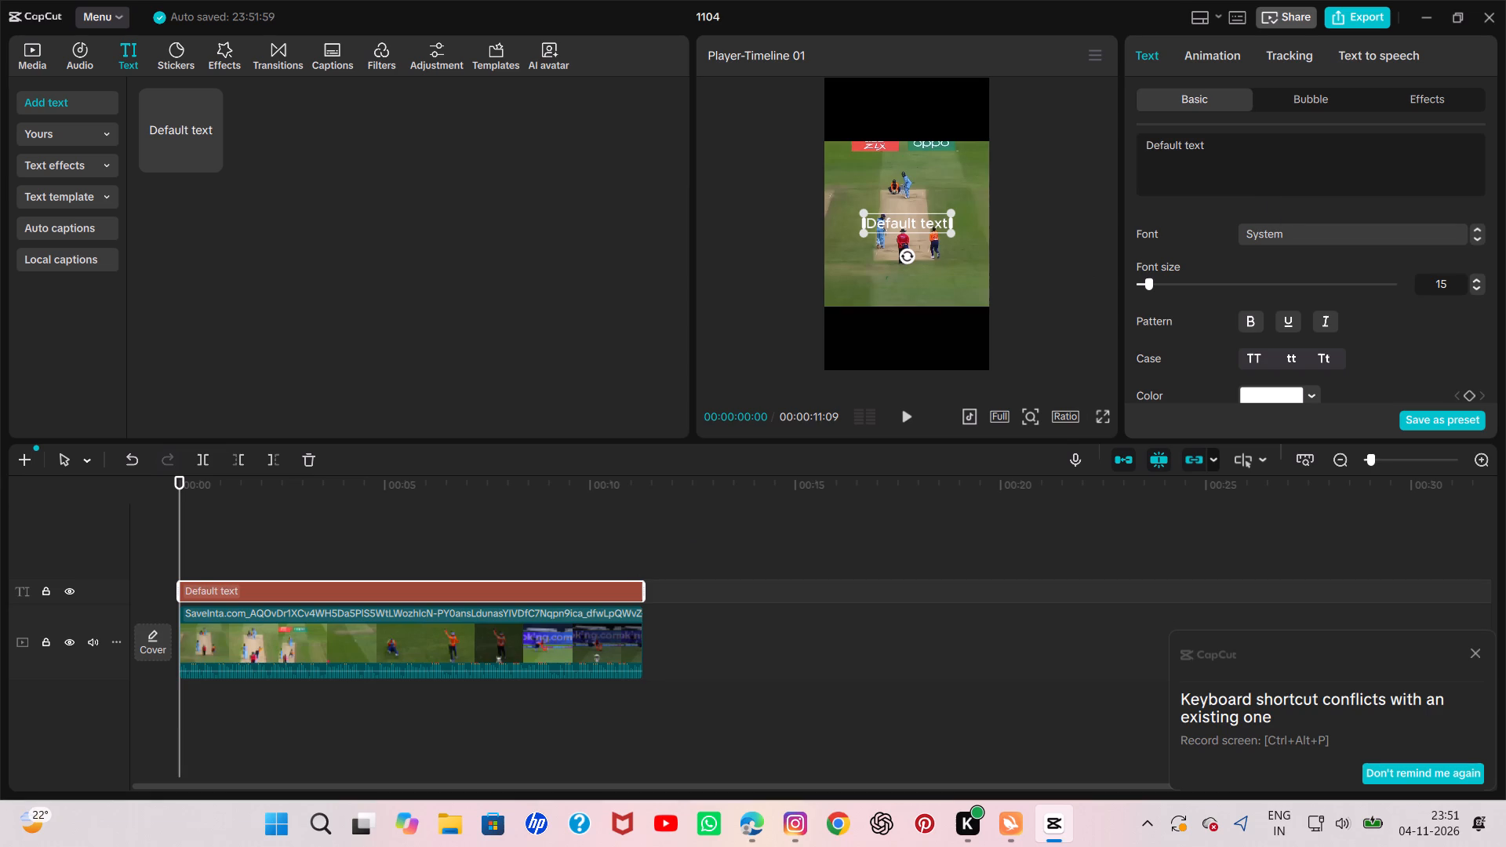
click(1235, 144)
key(BackSpace)
key(BackSpace)
key(BackSpace)
key(BackSpace)
key(BackSpace)
key(BackSpace)
key(BackSpace)
key(BackSpace)
key(BackSpace)
key(BackSpace)
key(BackSpace)
key(BackSpace)
key(BackSpace)
key(BackSpace)
key(BackSpace)
key(BackSpace)
key(BackSpace)
key(BackSpace)
key(BackSpace)
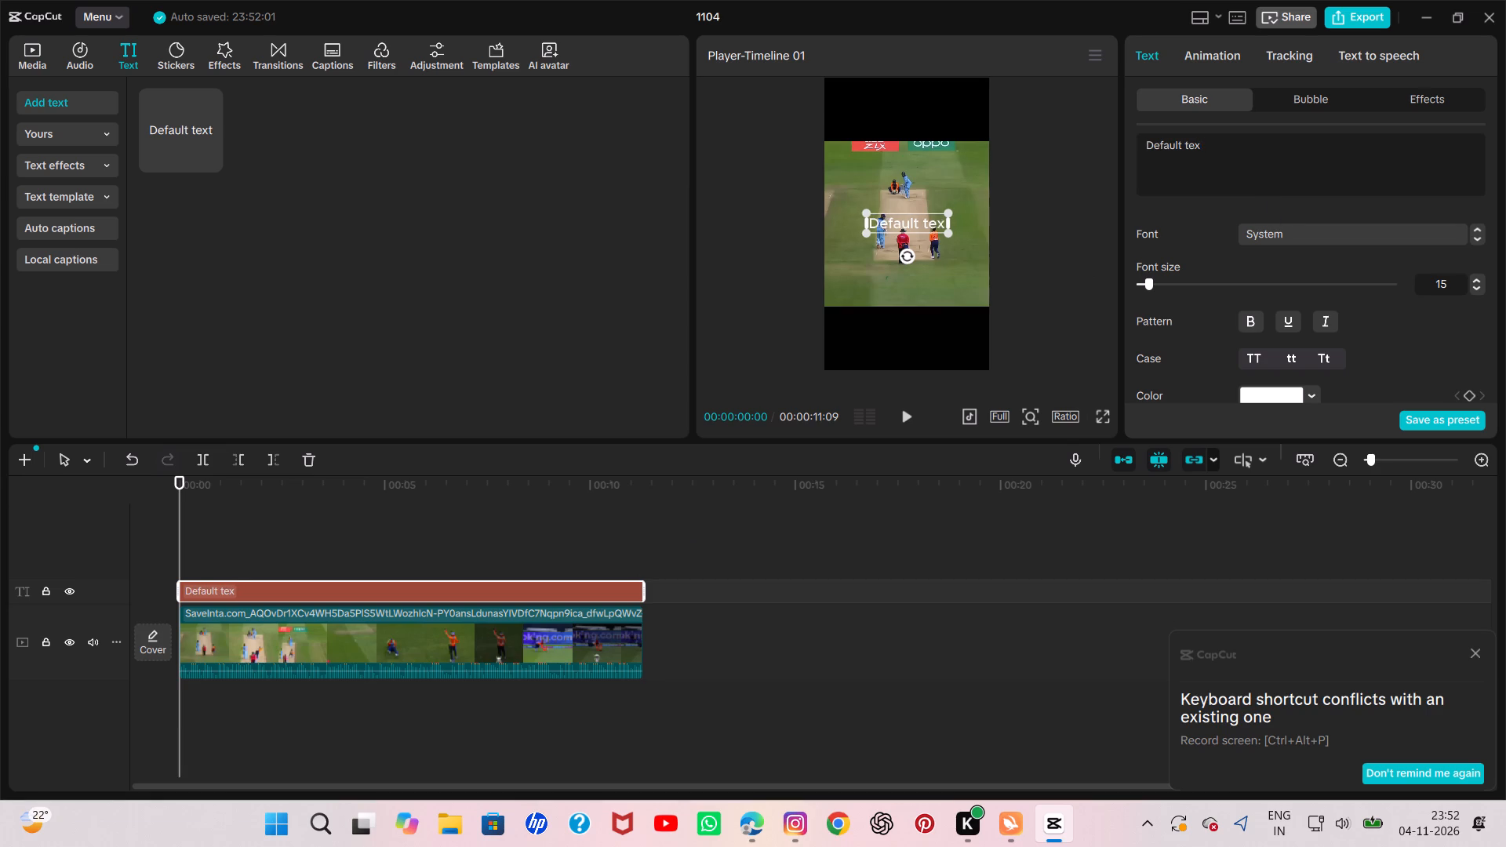
key(s)
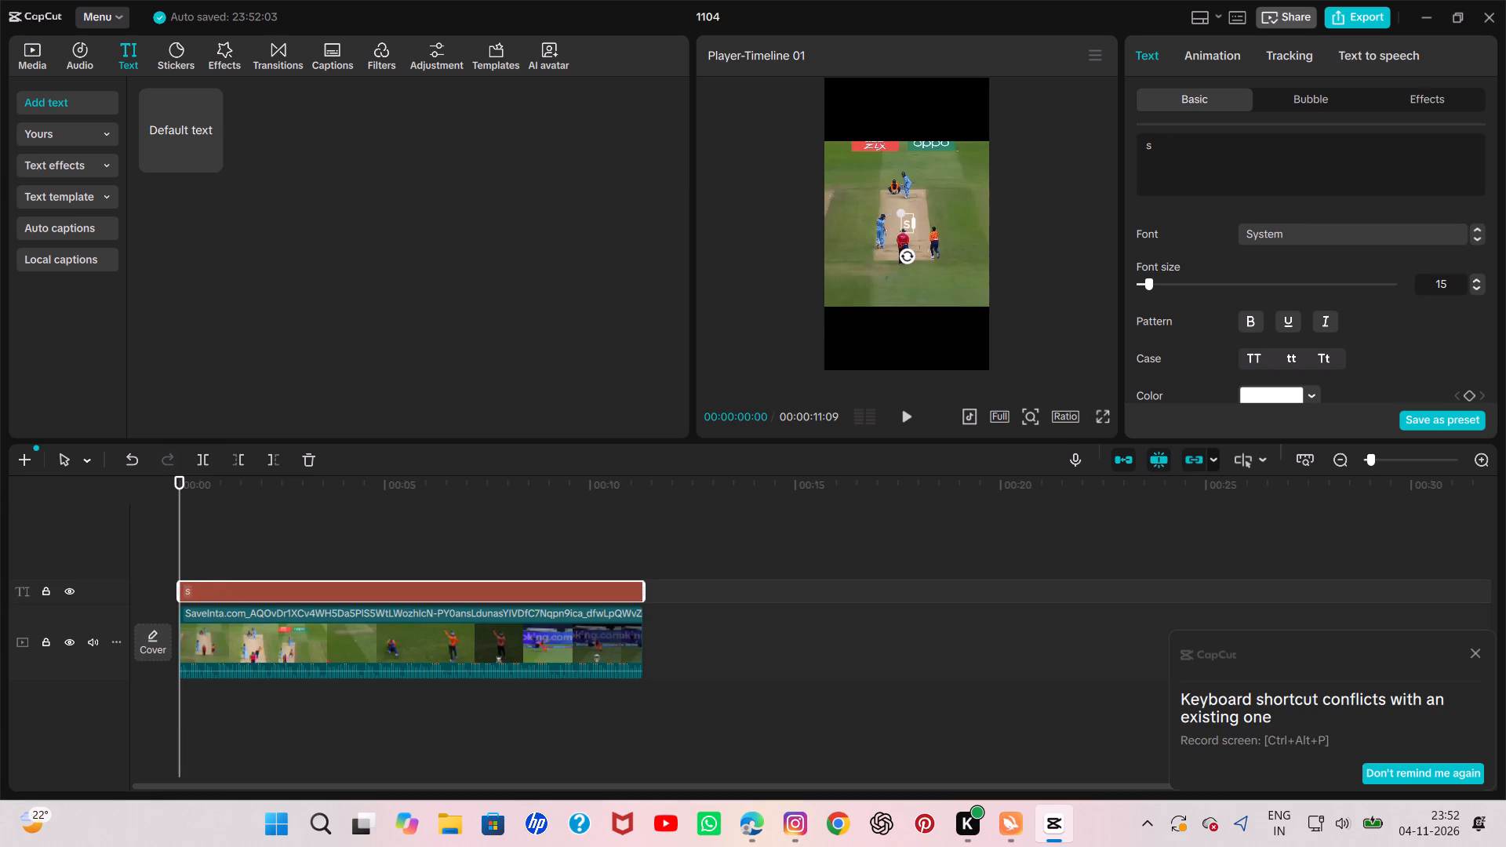
text(mash cricket 7)
click(1316, 353)
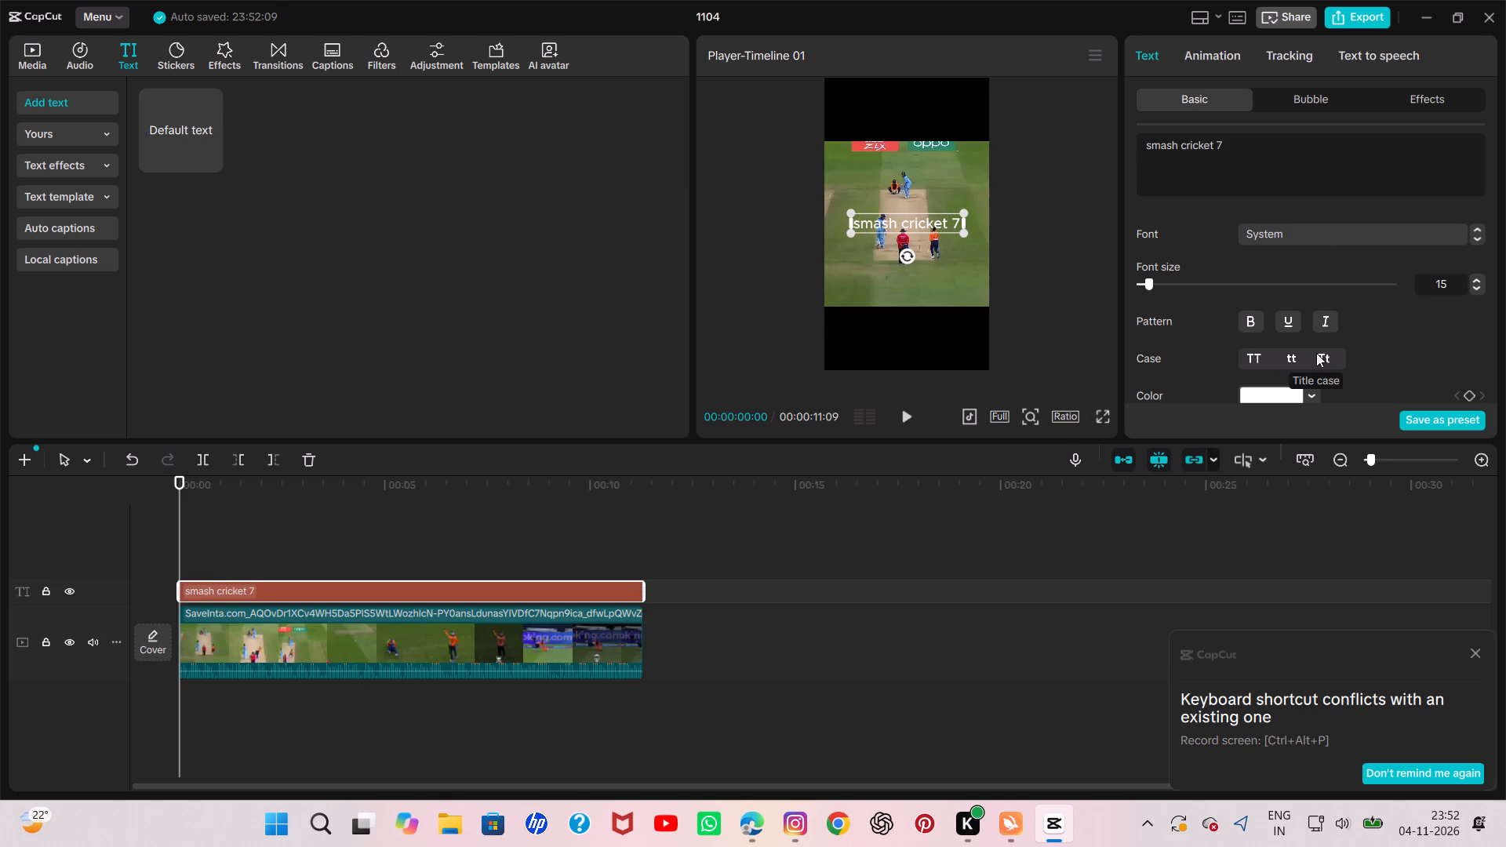
Shrink the Smash Cricket 7 text to about 49% and move it, horizontally centred, just below the cricket footage at about Y -1165.
drag(846, 231, 846, 229)
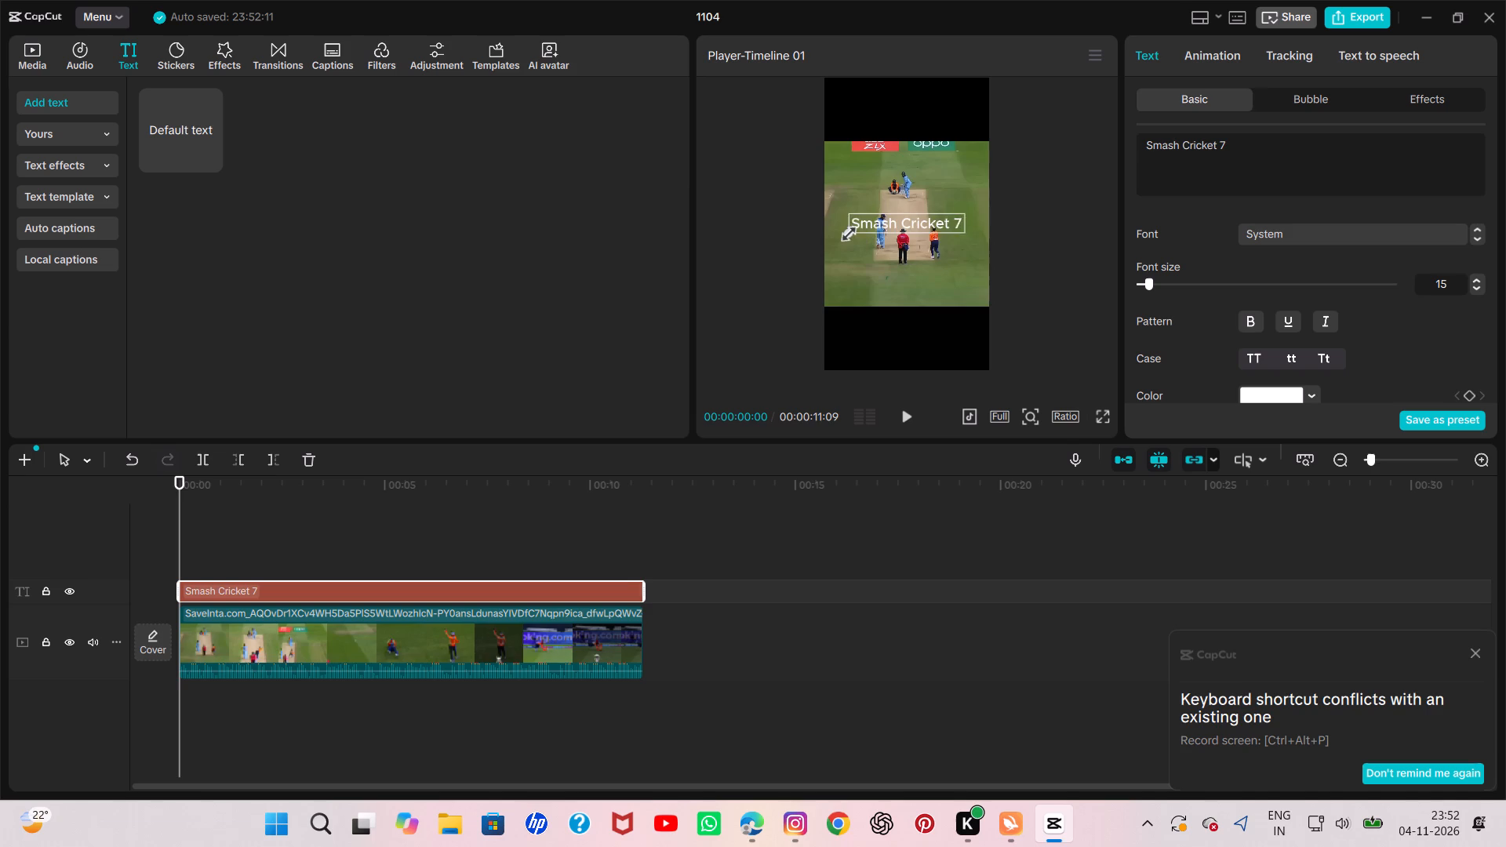
drag(846, 229, 901, 218)
drag(904, 222, 902, 299)
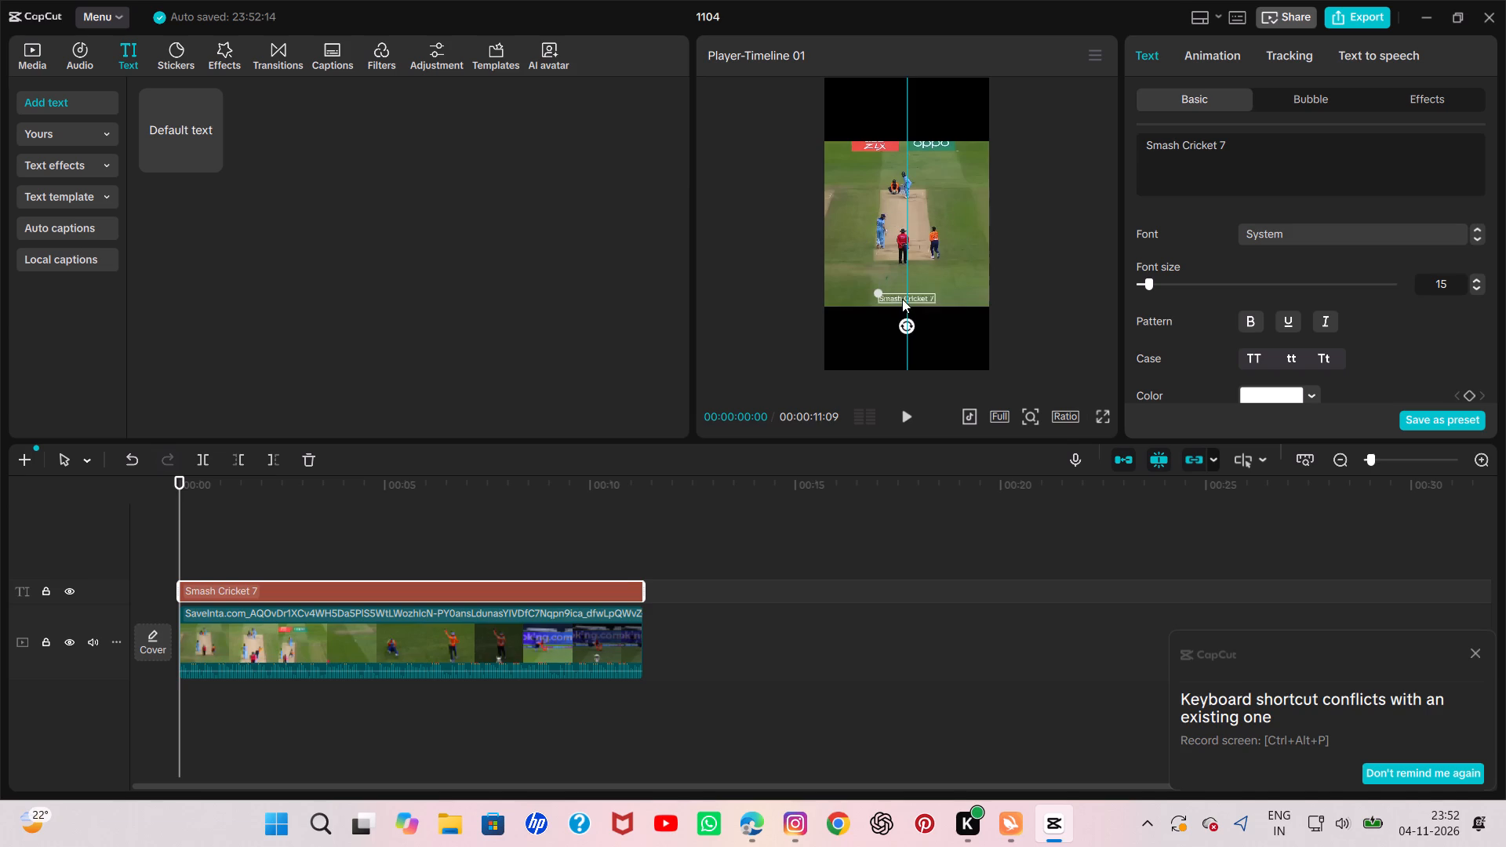
drag(902, 299, 904, 314)
Reduce the Smash Cricket 7 text's opacity to about 66%.
scroll(1281, 298, down, 1)
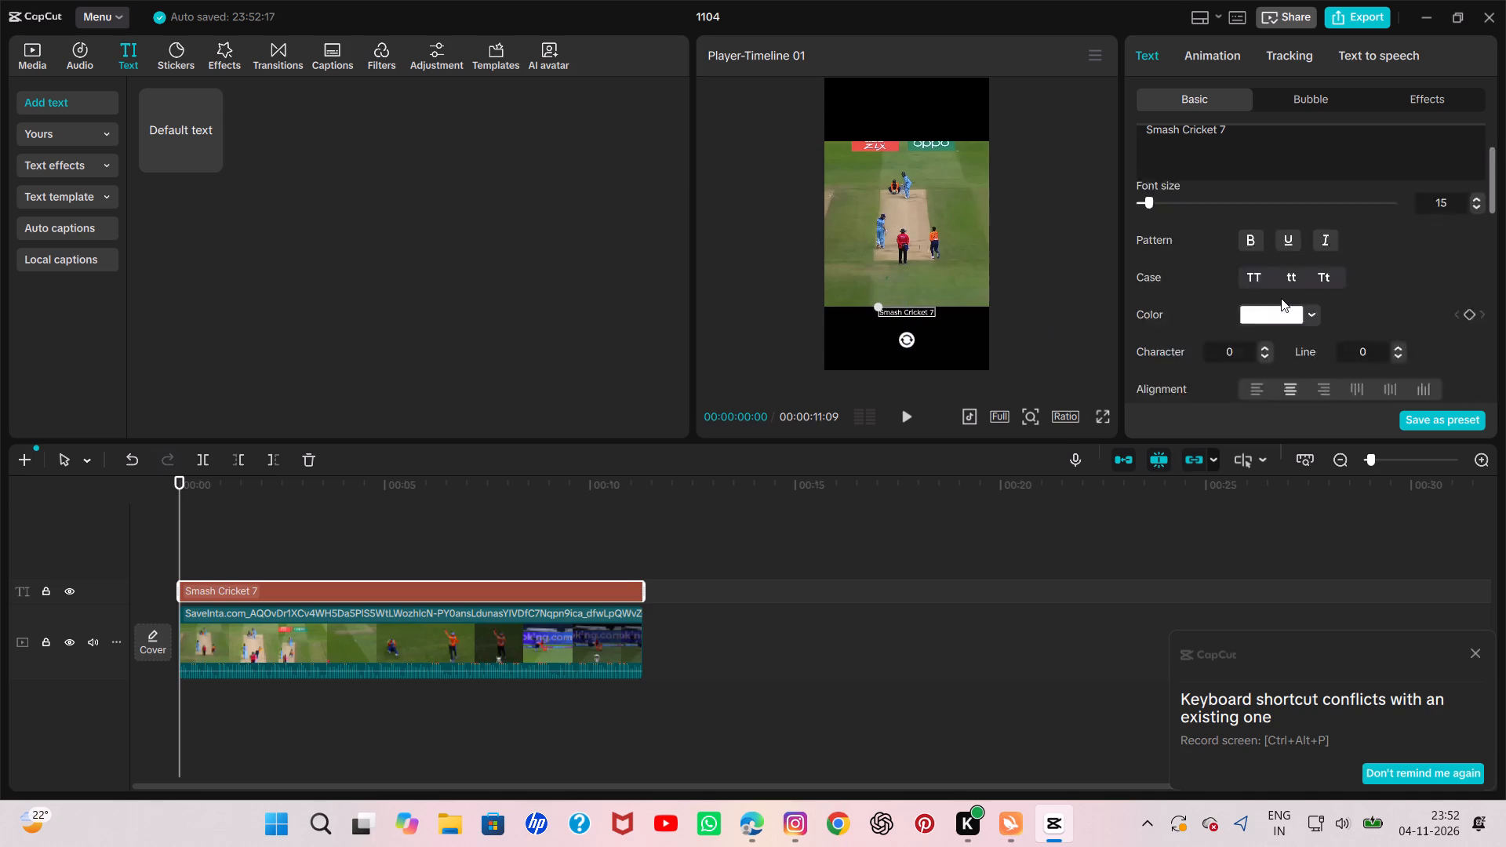
scroll(1281, 298, down, 8)
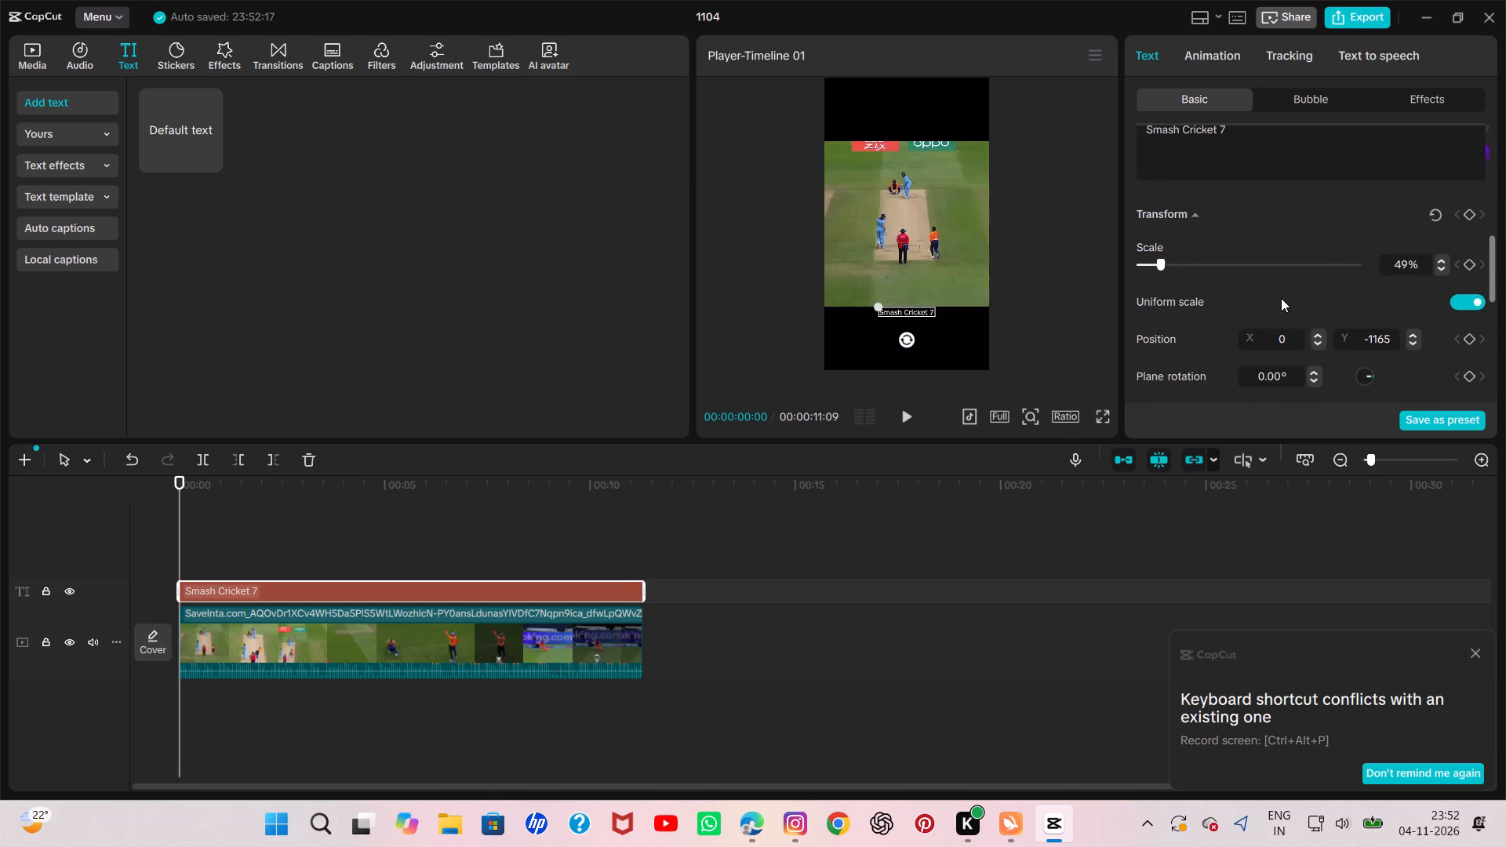
scroll(1242, 328, down, 3)
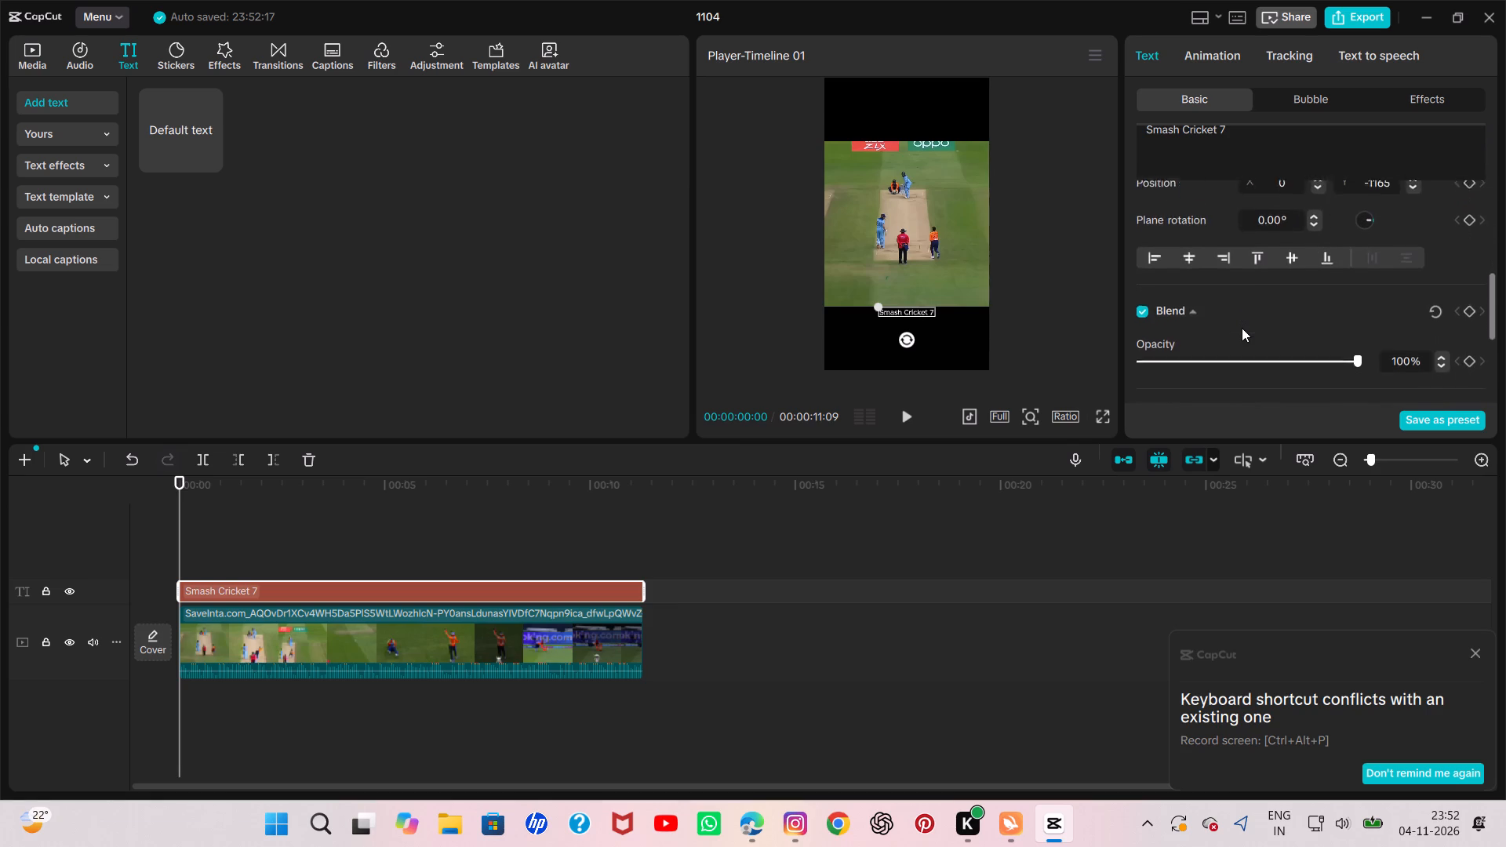
scroll(1242, 328, down, 1)
click(1285, 354)
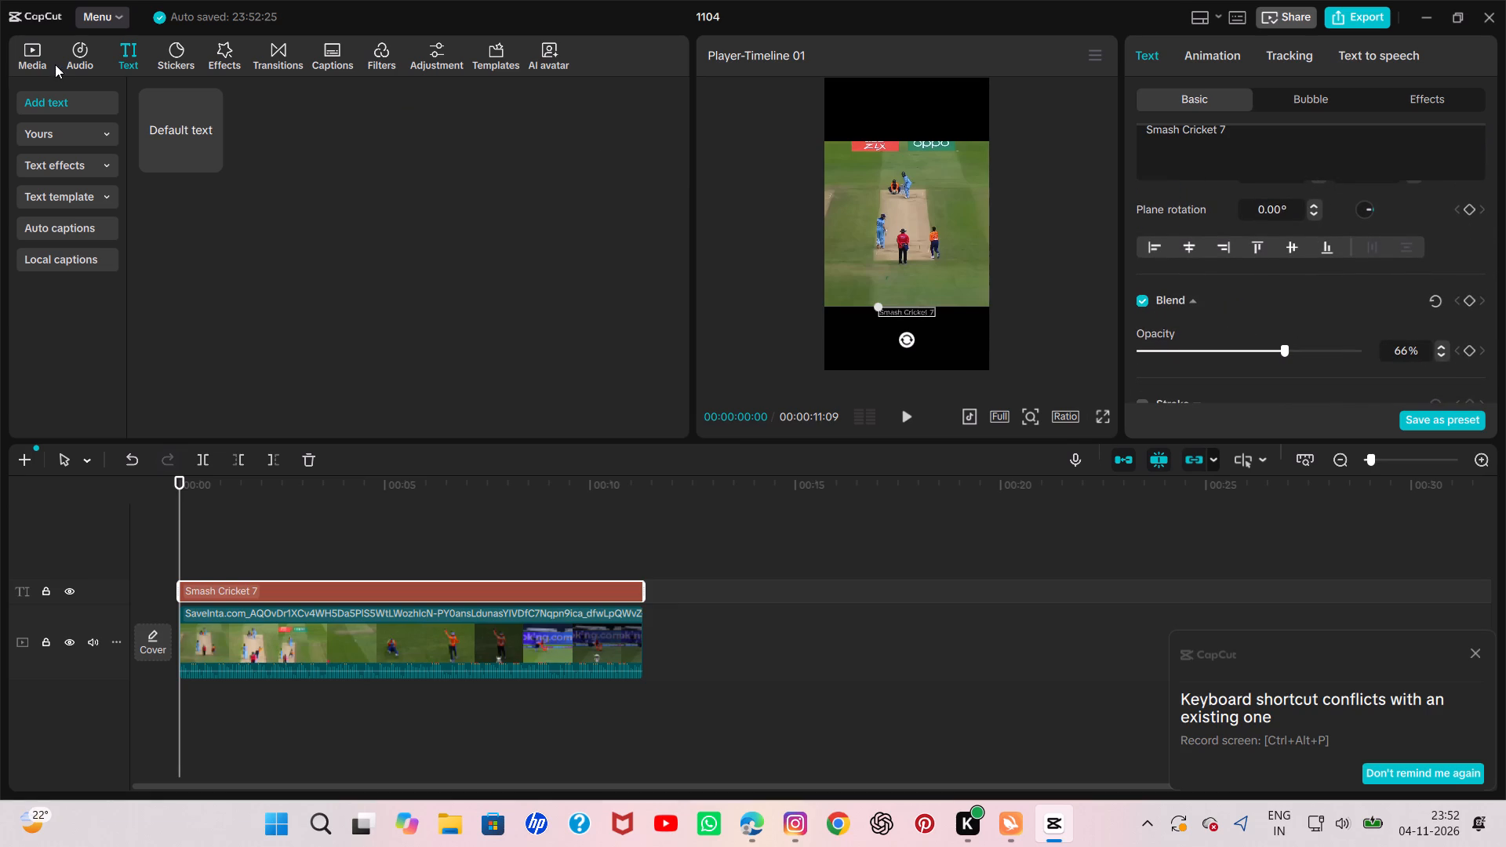
Import the 0_logo image from the Documents folder into the project media.
click(26, 53)
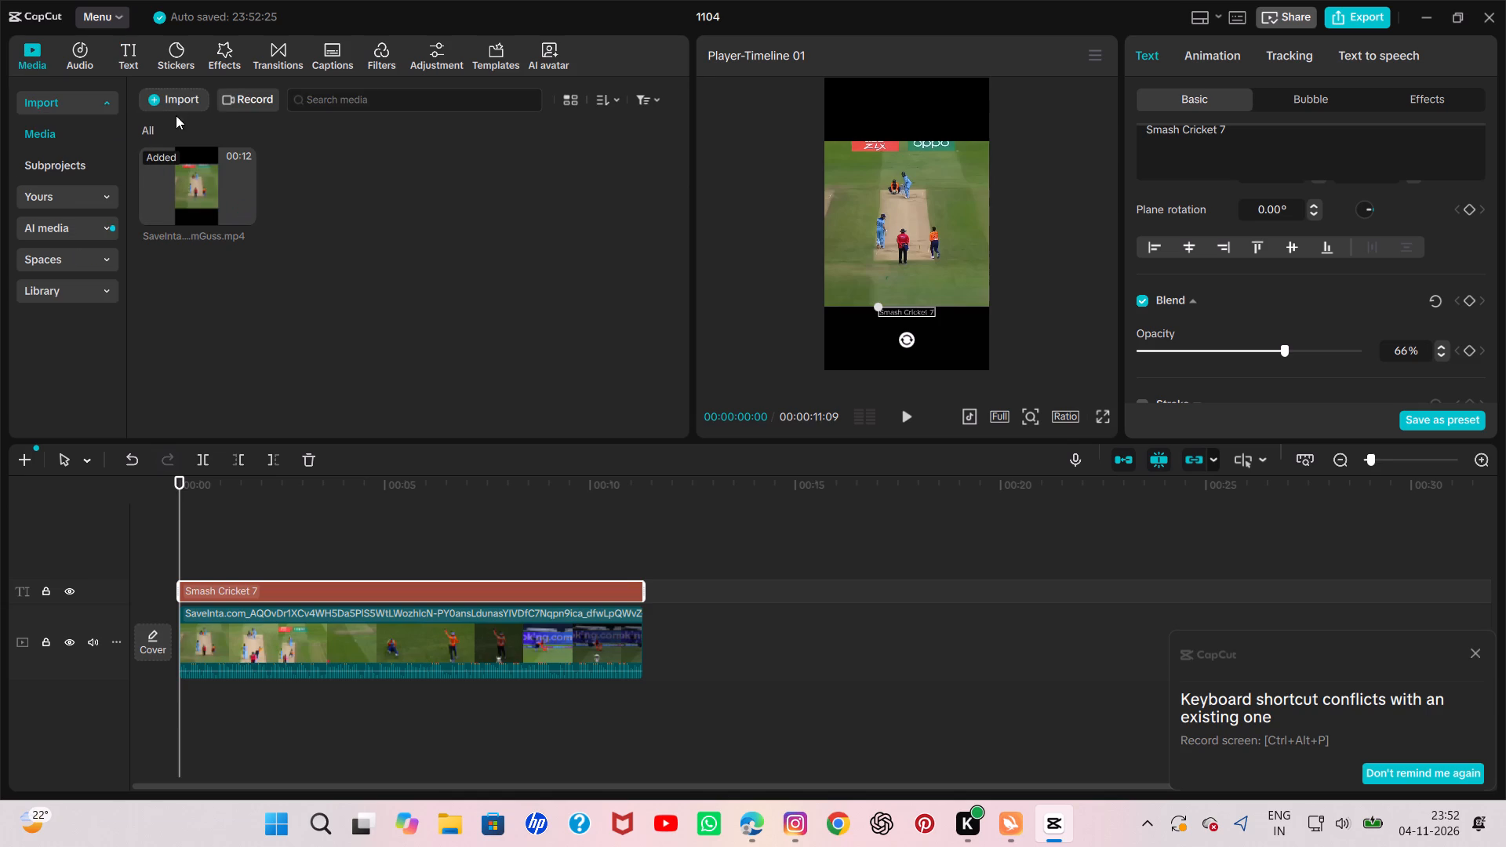
click(176, 98)
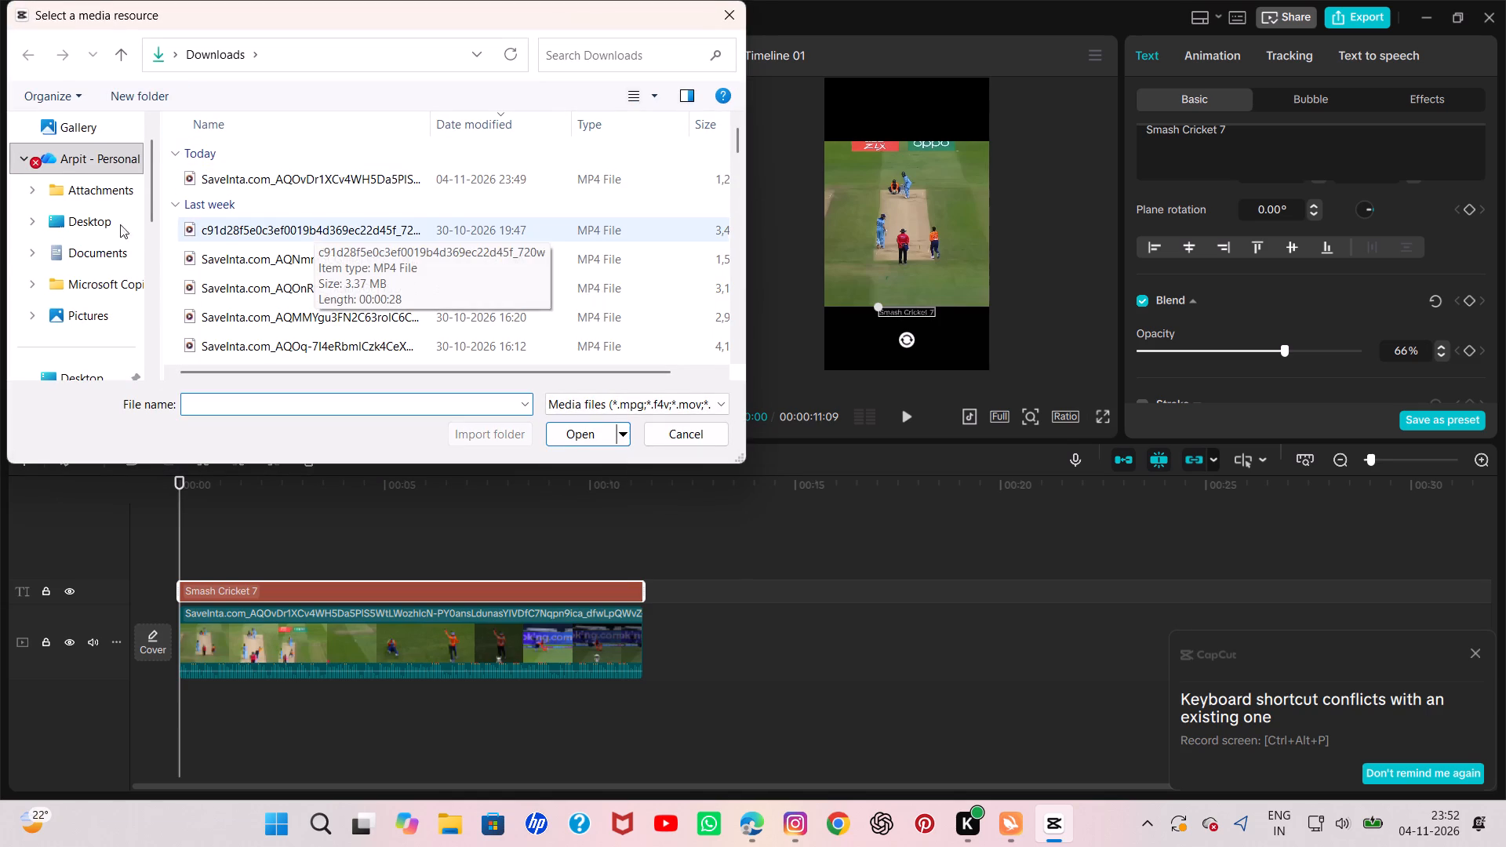
scroll(20, 242, up, 3)
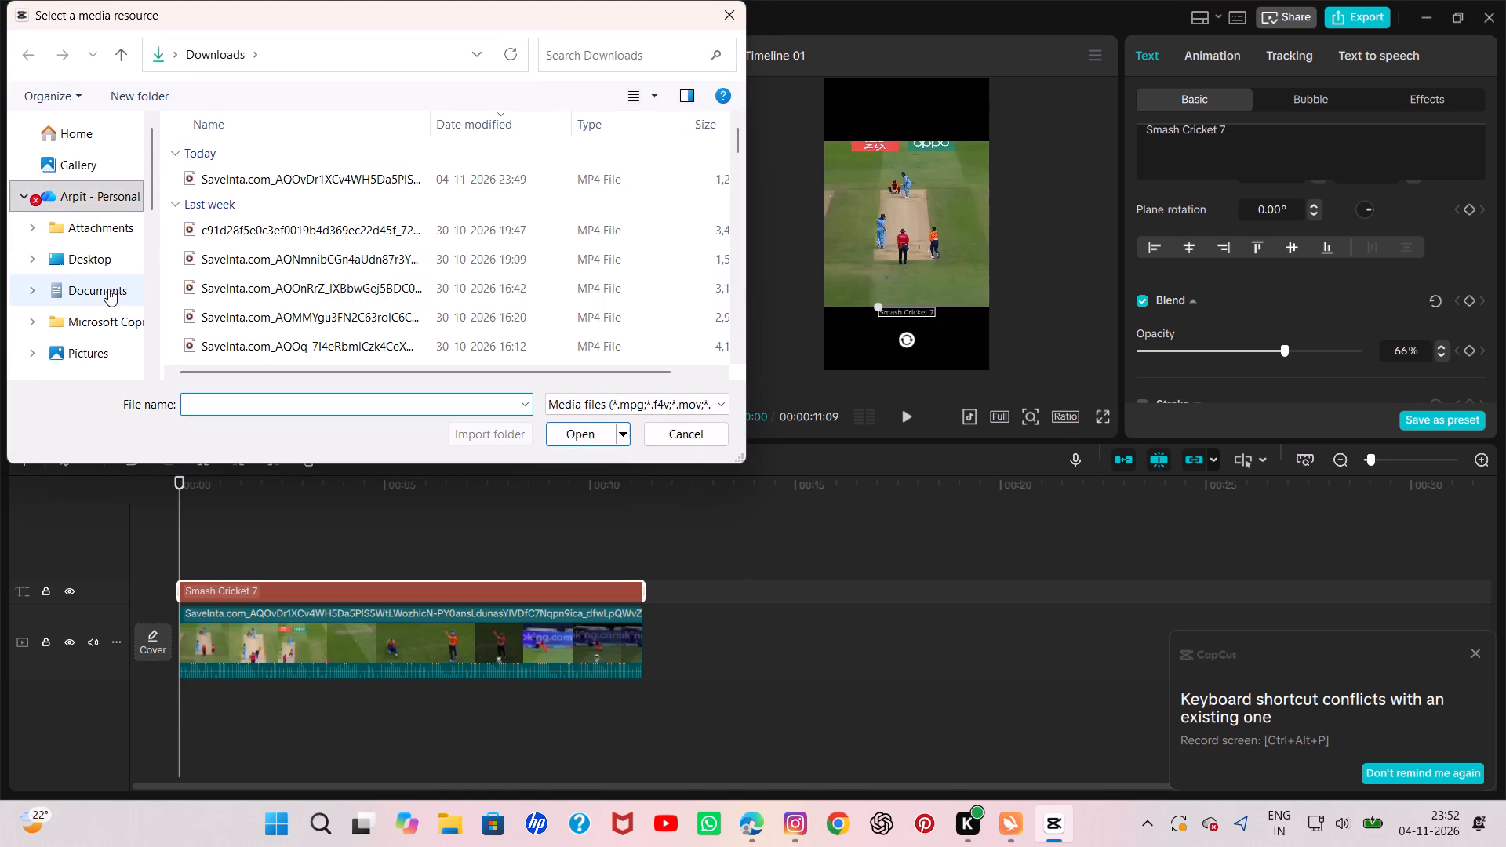
click(107, 291)
click(428, 154)
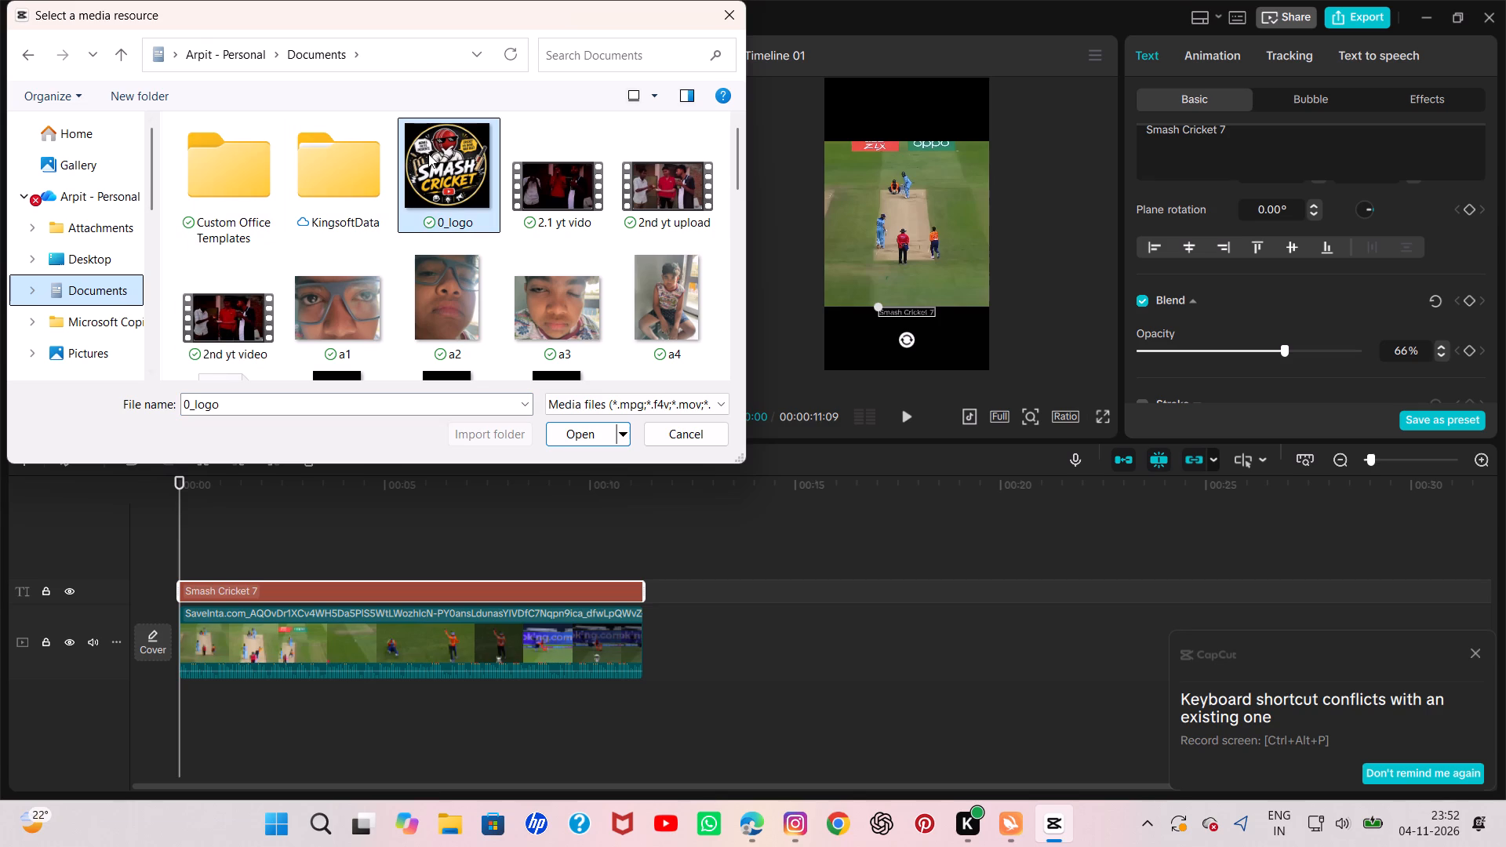
click(567, 434)
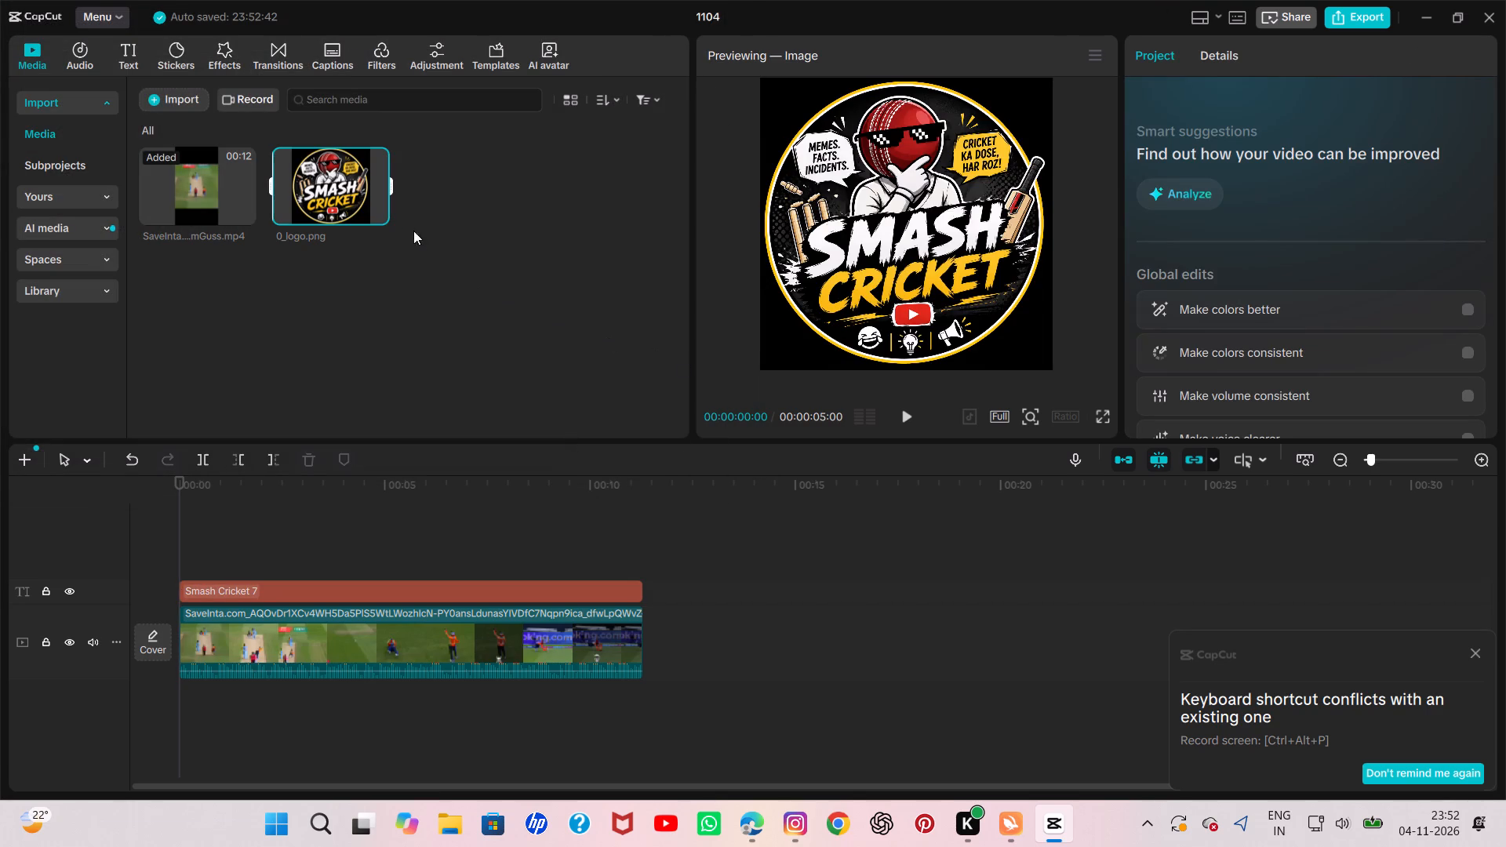
Add the logo image on its own track above the text and stretch it to span the full 00:00:11:09 video.
click(369, 209)
drag(248, 645, 355, 530)
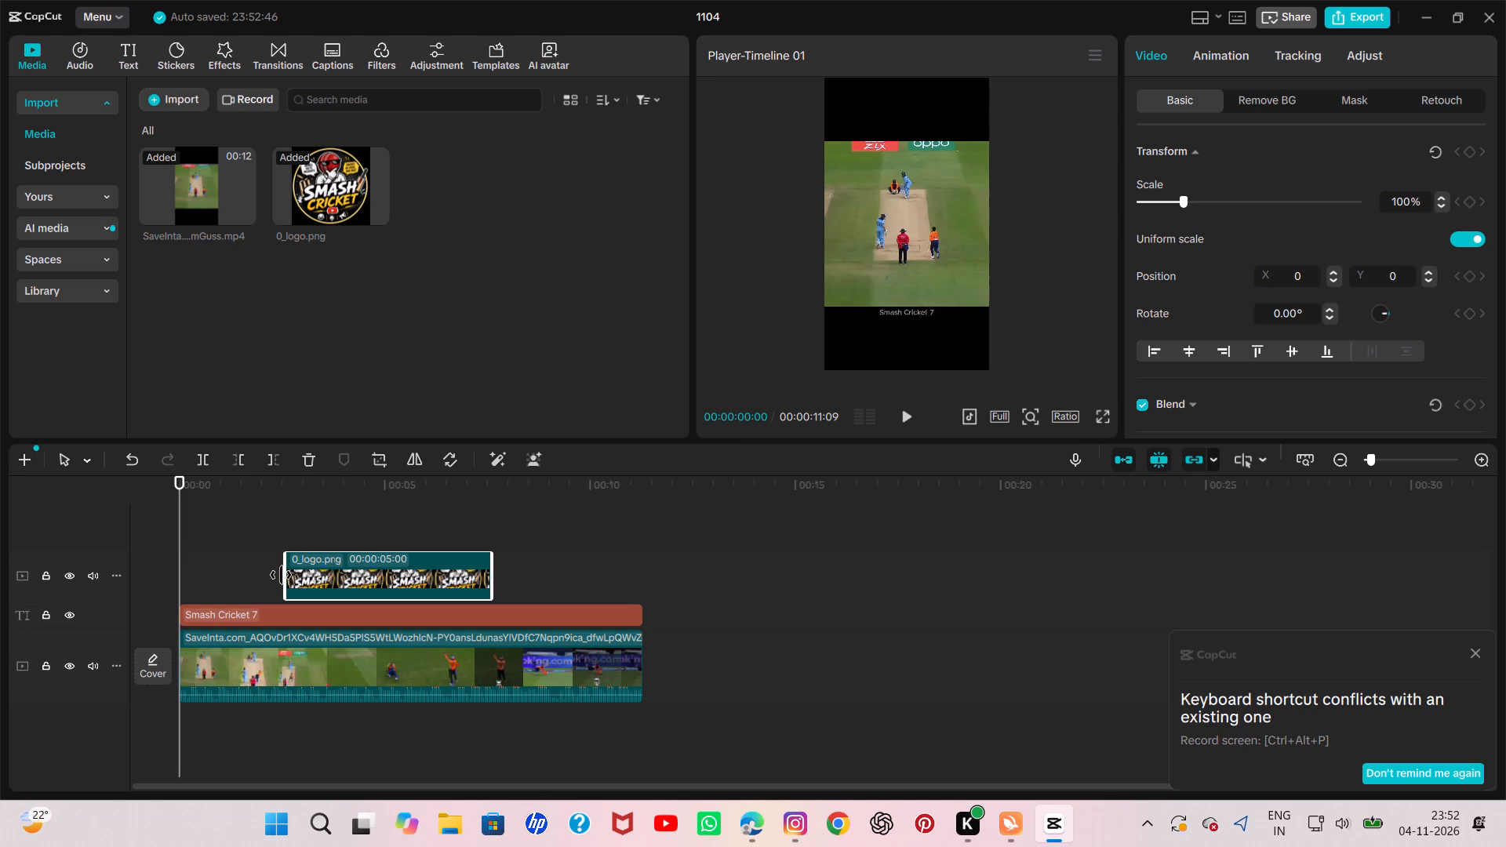
drag(281, 575, 161, 597)
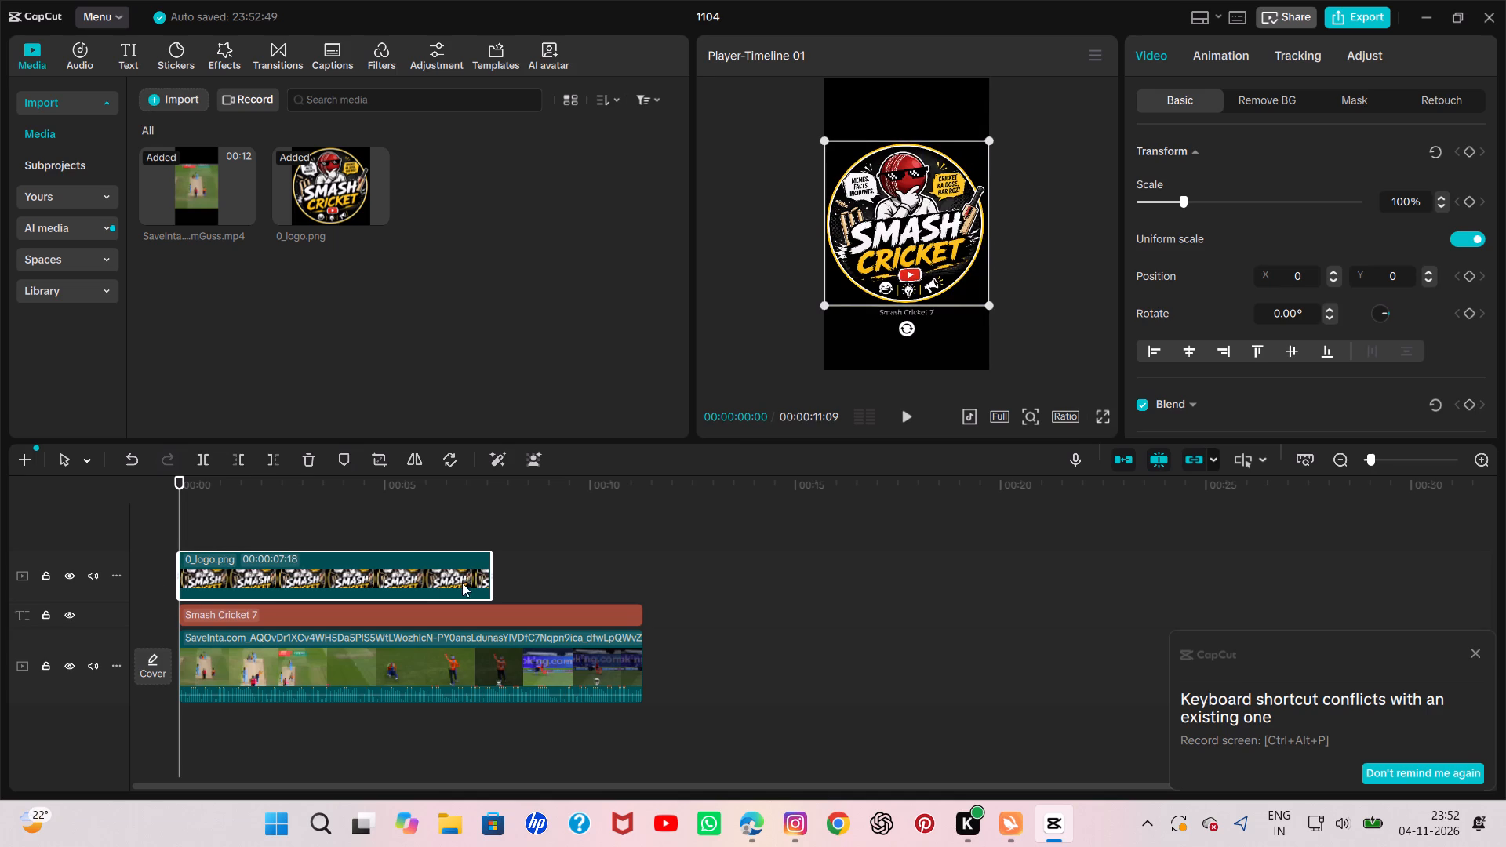
drag(493, 574, 648, 590)
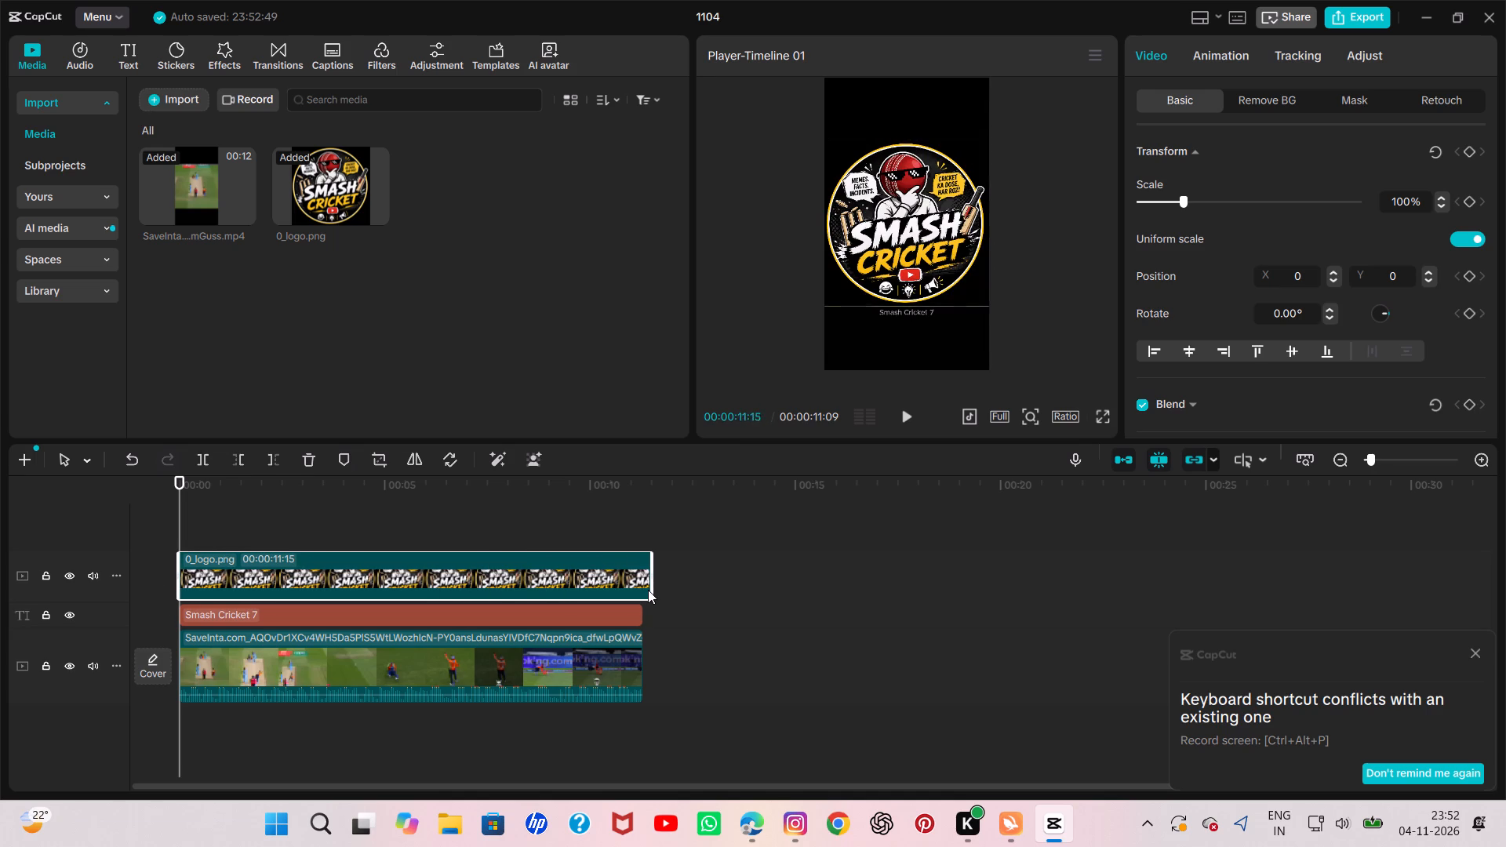
drag(653, 582, 651, 582)
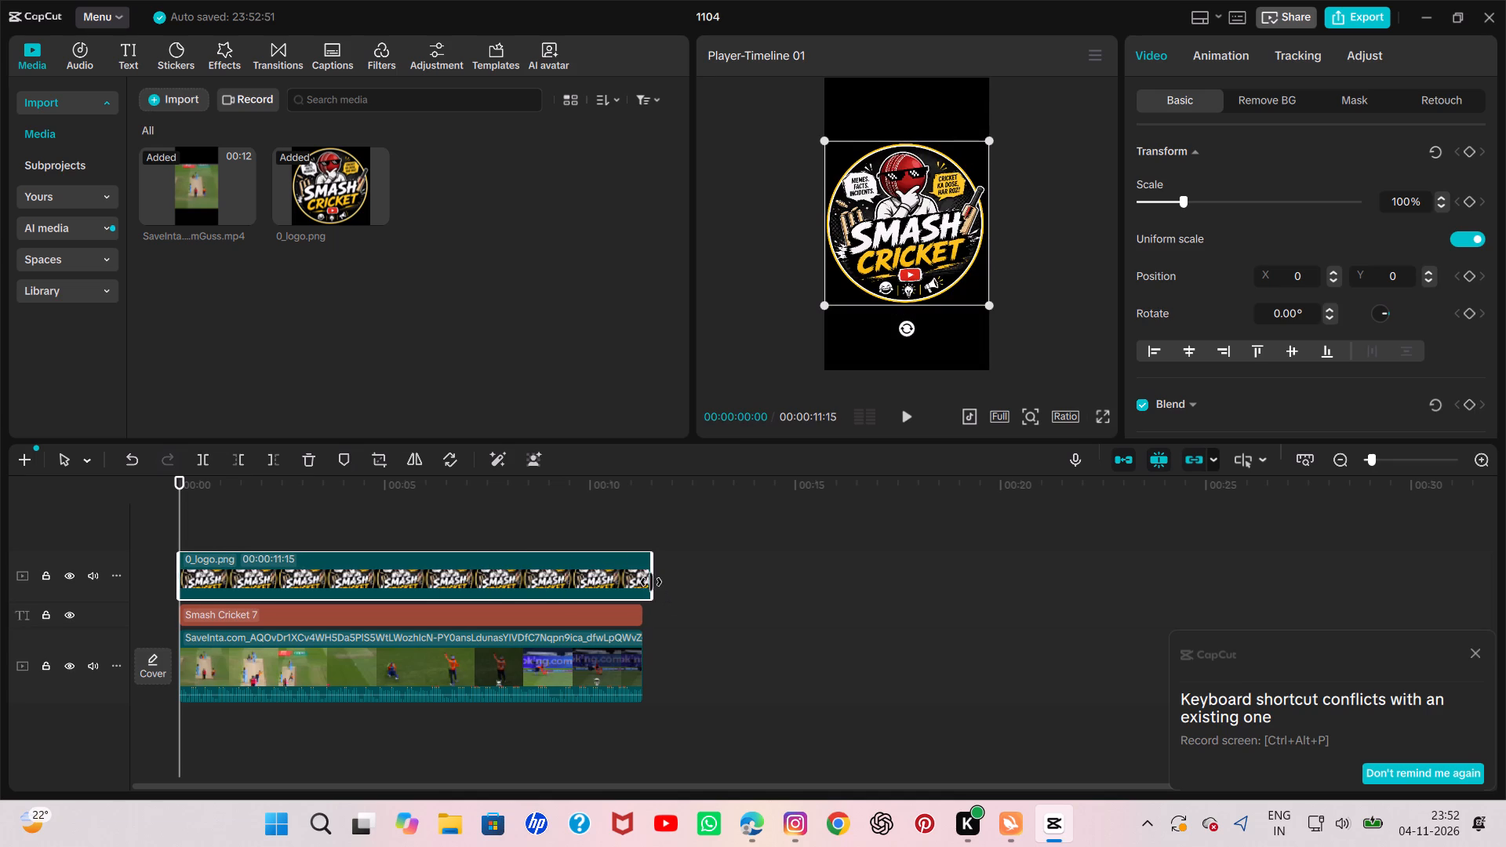
drag(651, 582, 641, 580)
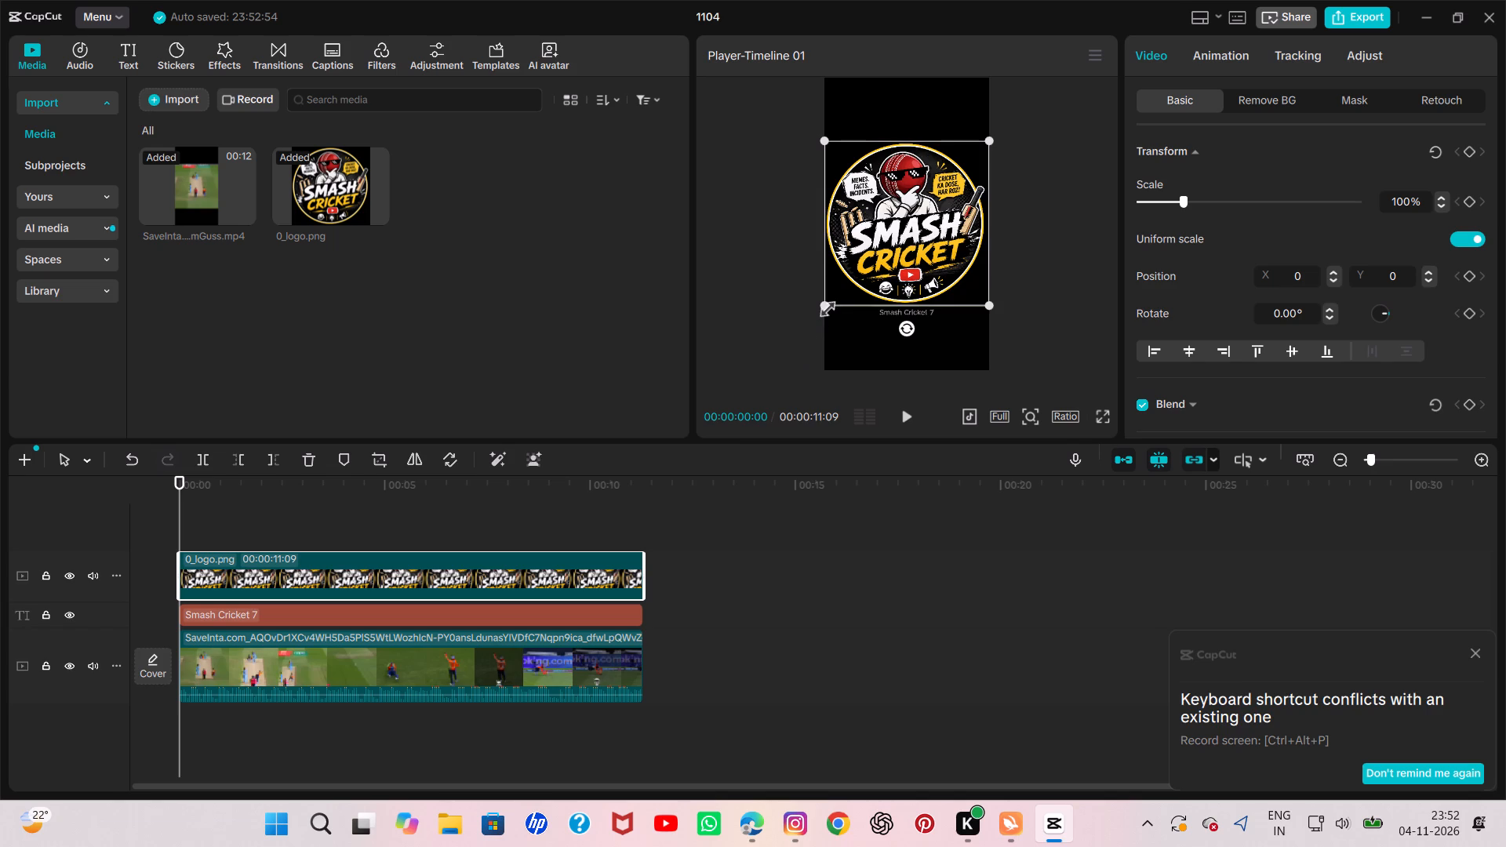
Shrink the logo to about 16% and place it in the lower-right corner of the video frame, about X 772, Y -1445.
drag(824, 305, 912, 194)
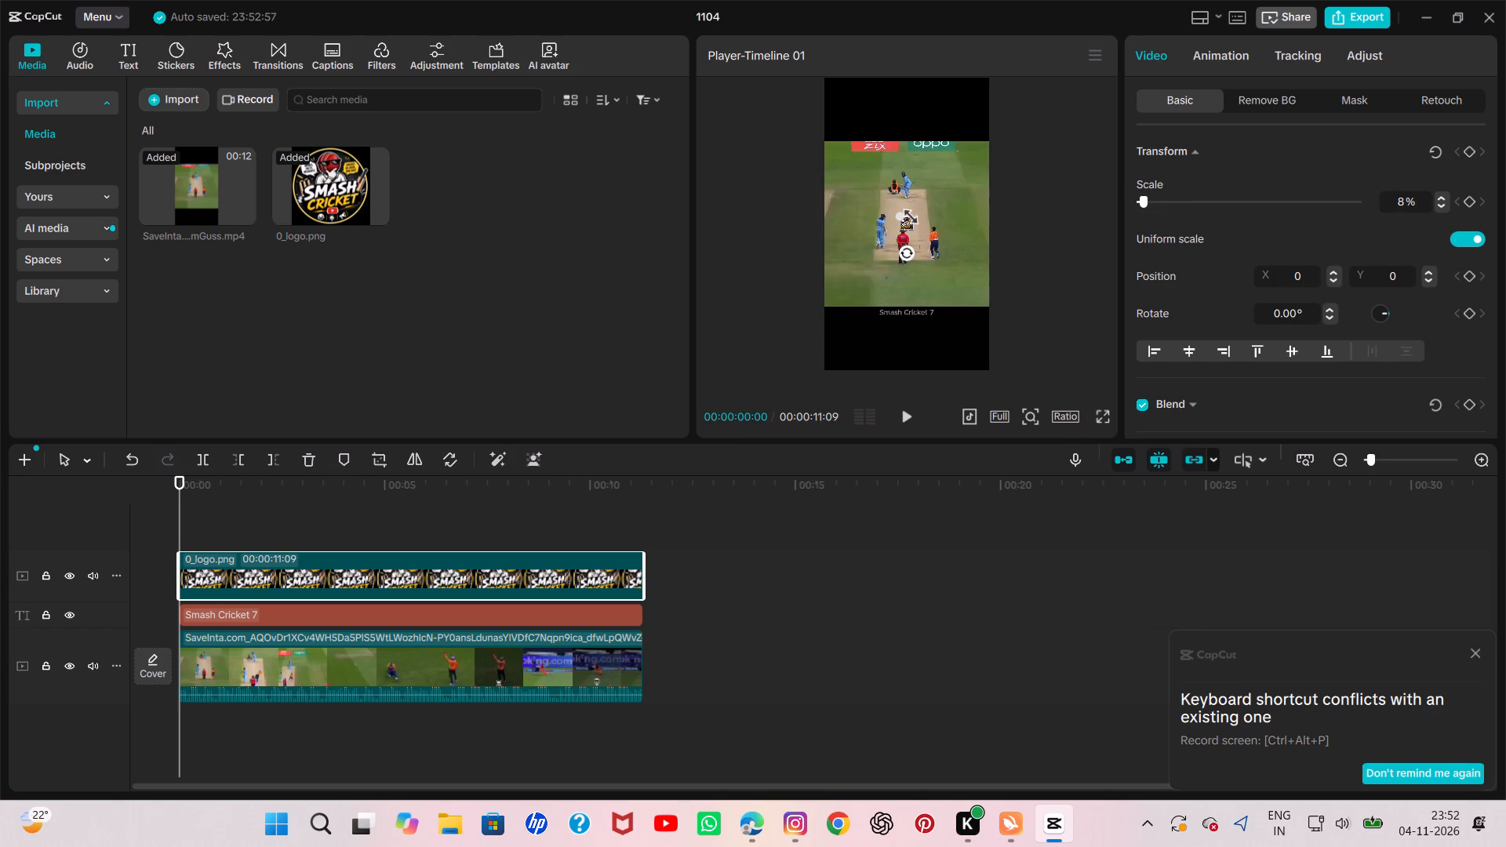
drag(906, 223, 917, 245)
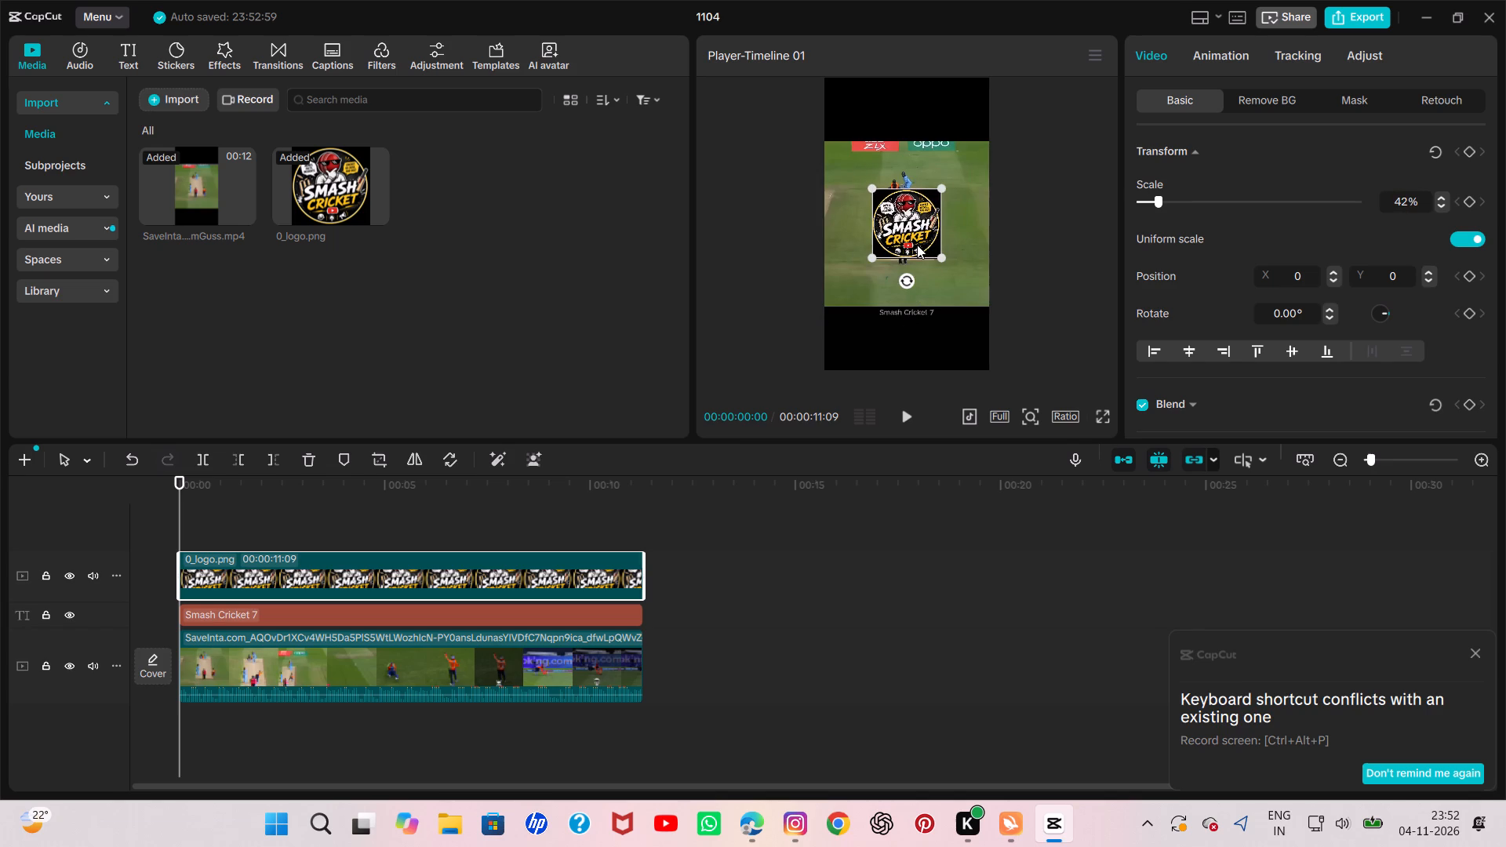
drag(904, 227, 949, 340)
drag(913, 363, 937, 336)
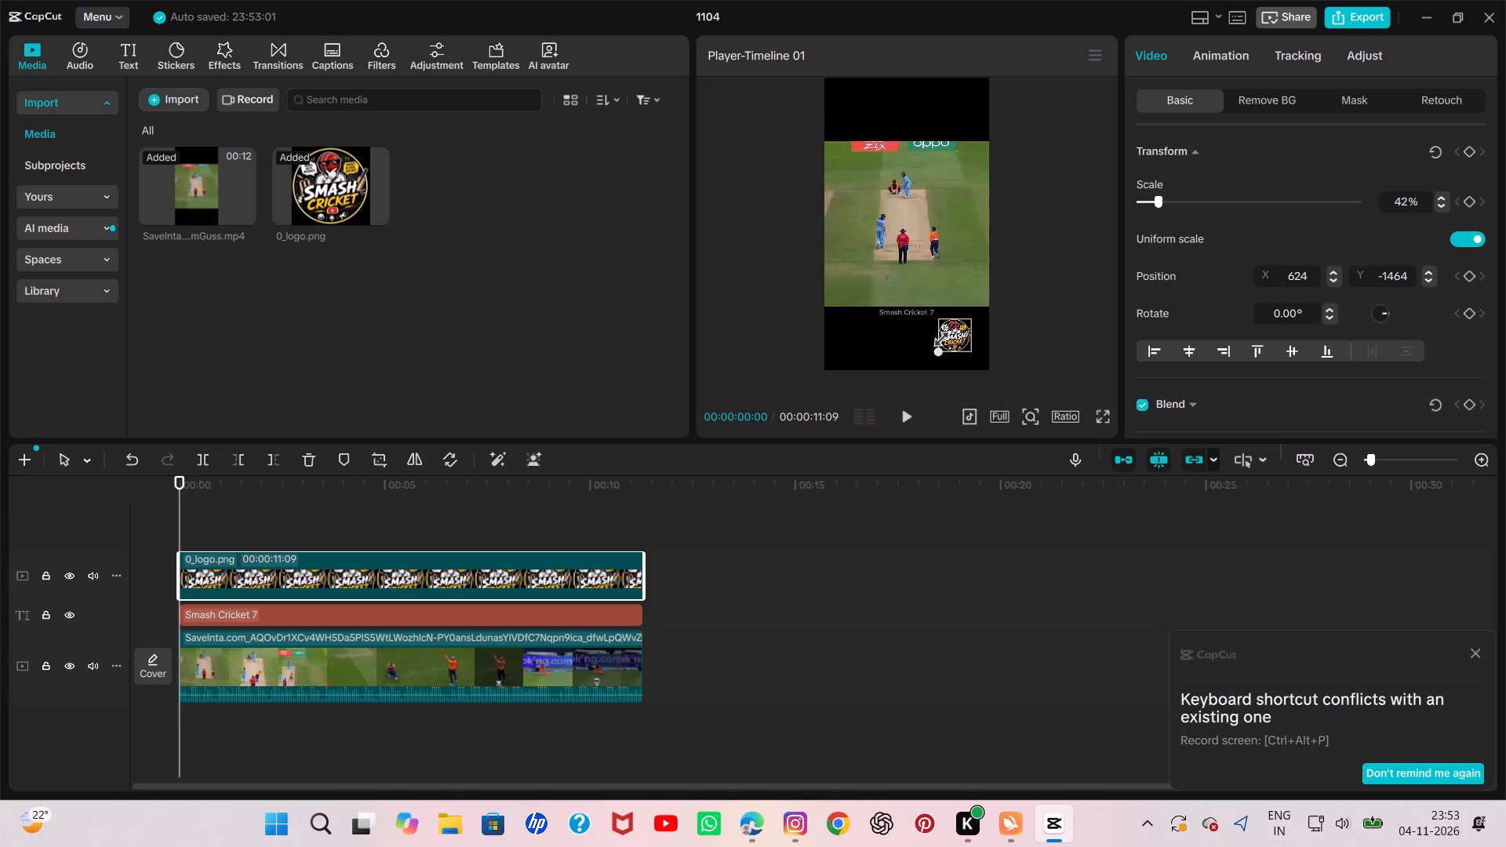
drag(937, 336, 944, 333)
drag(955, 331, 972, 324)
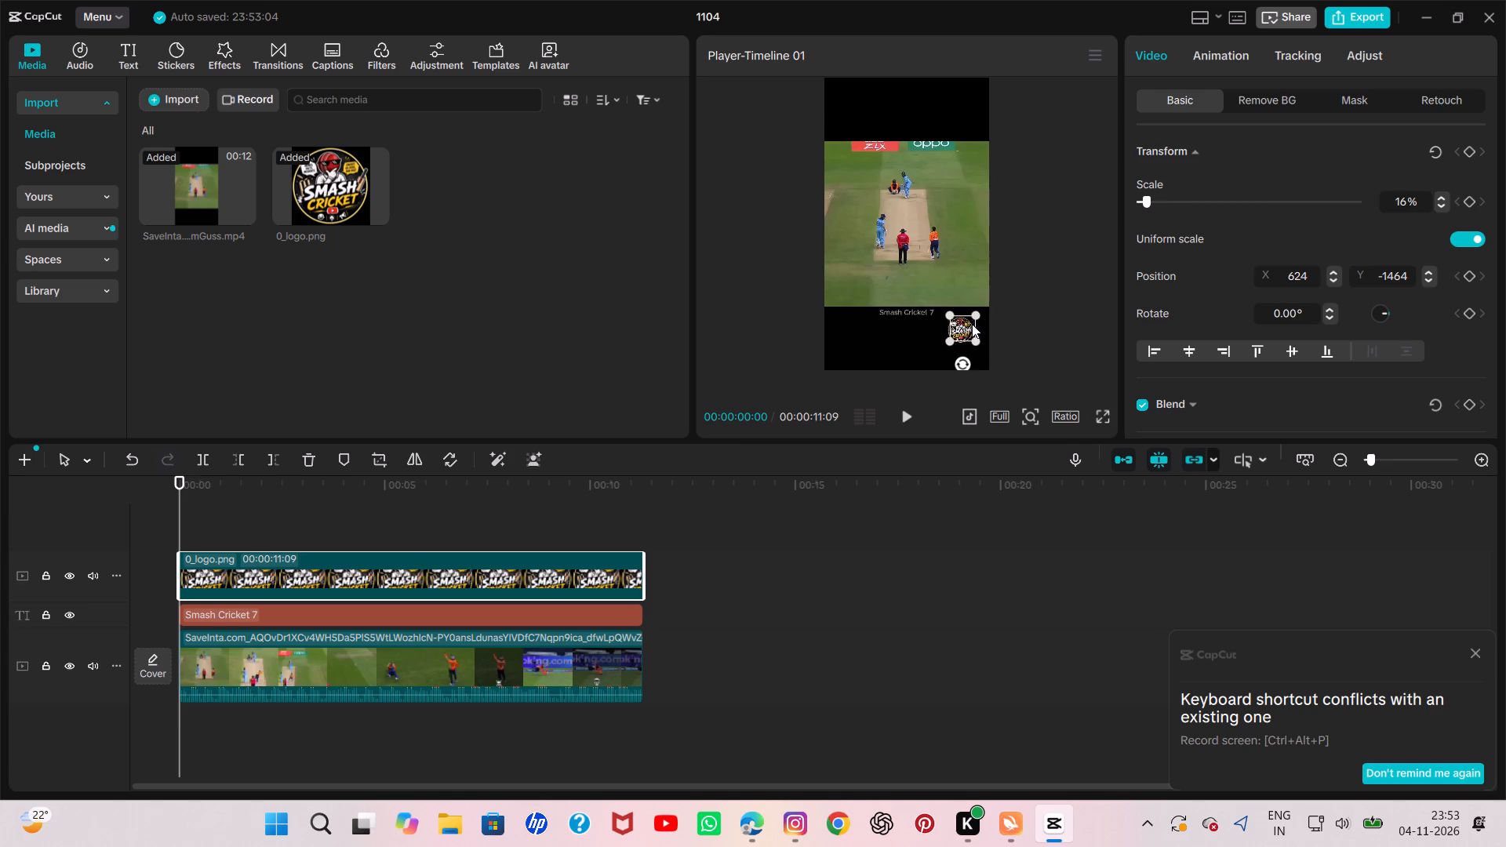
drag(972, 324, 966, 331)
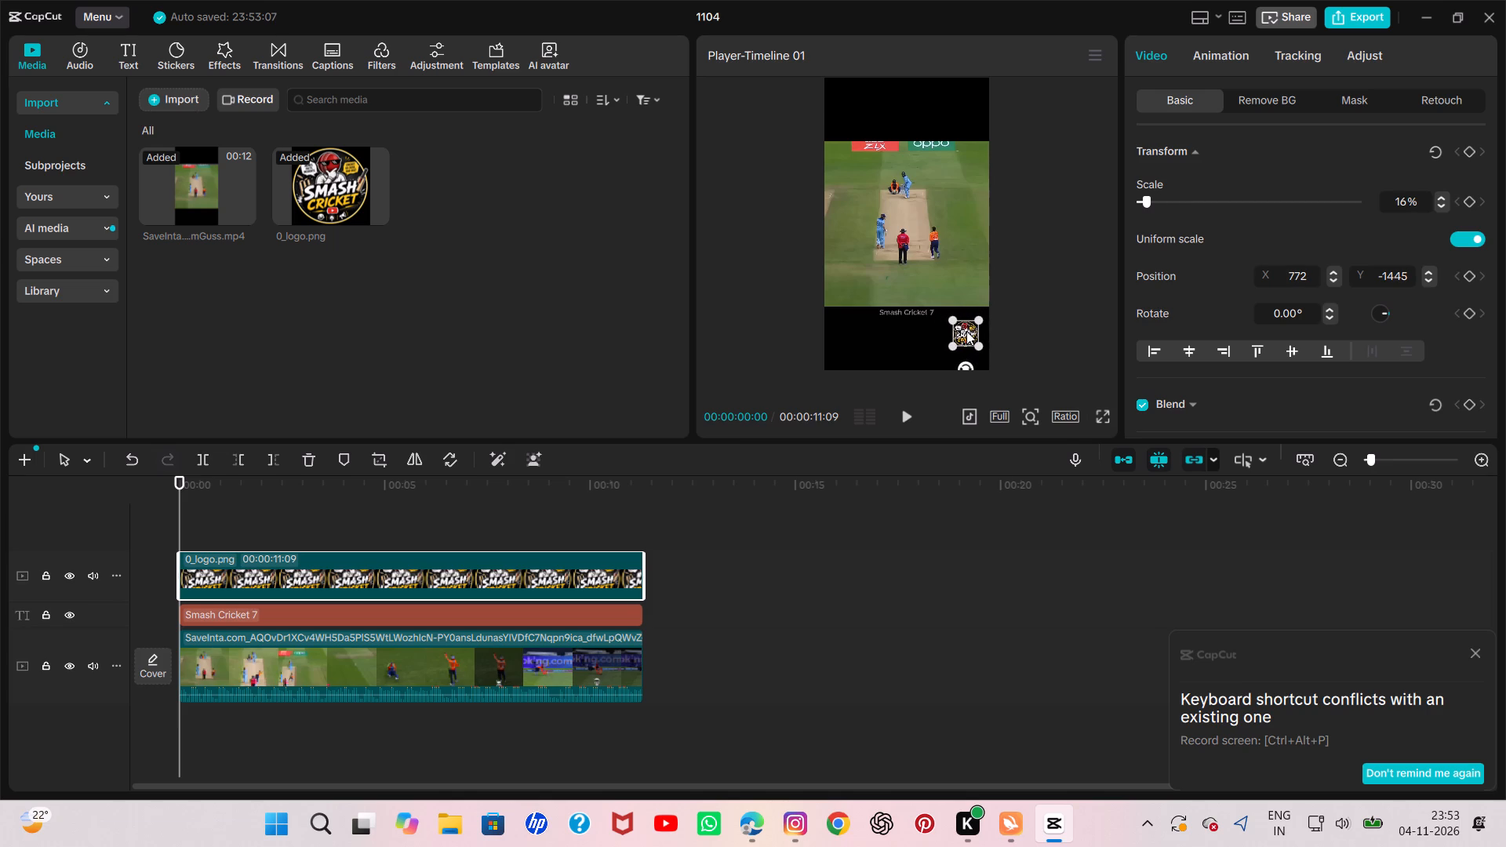
Reduce the logo's blend opacity to about 58%.
scroll(1221, 229, down, 2)
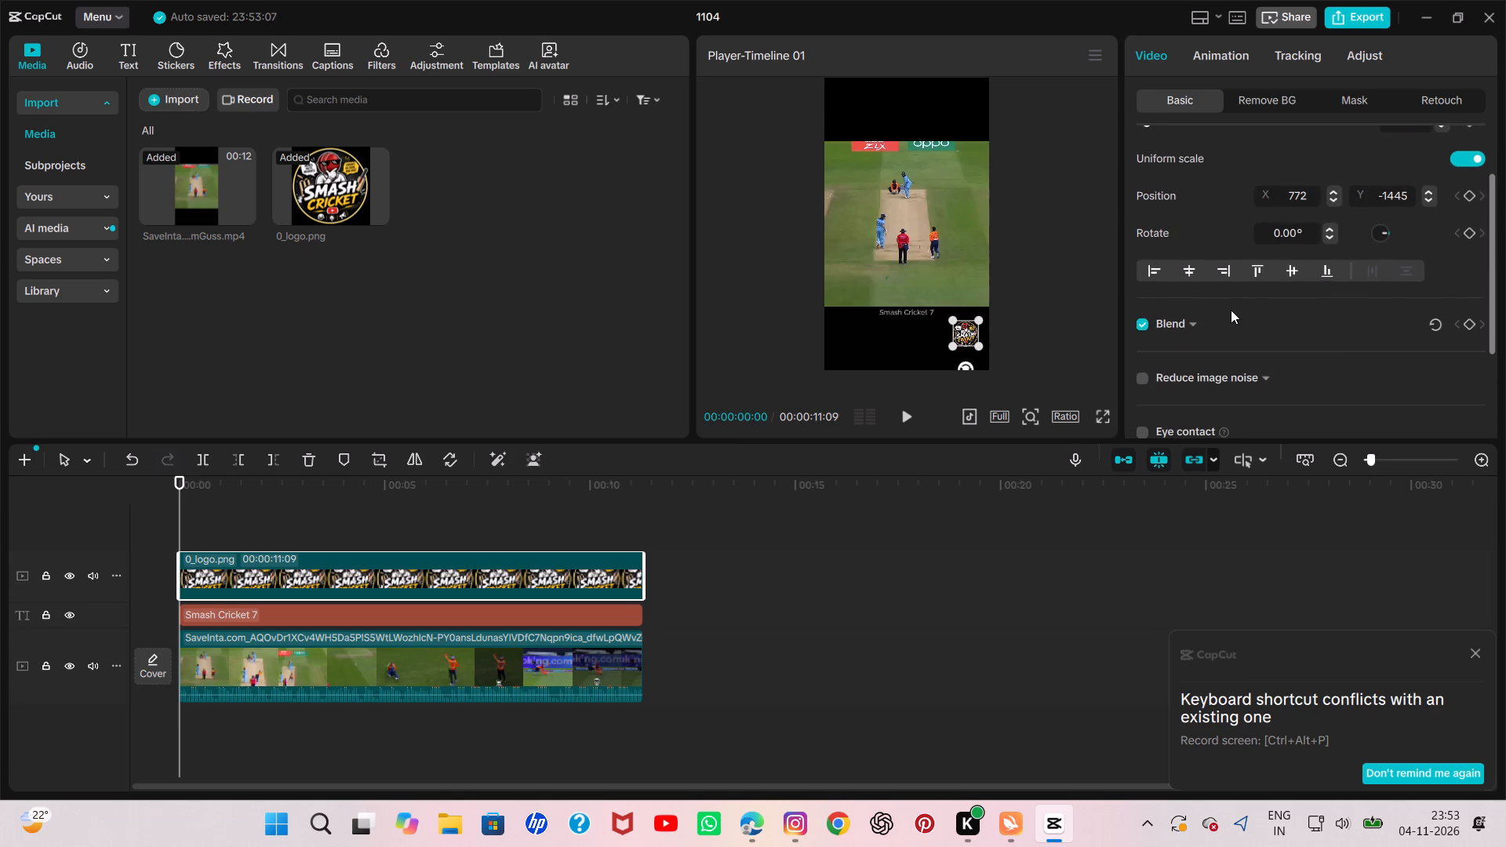
scroll(1231, 310, down, 3)
click(1185, 179)
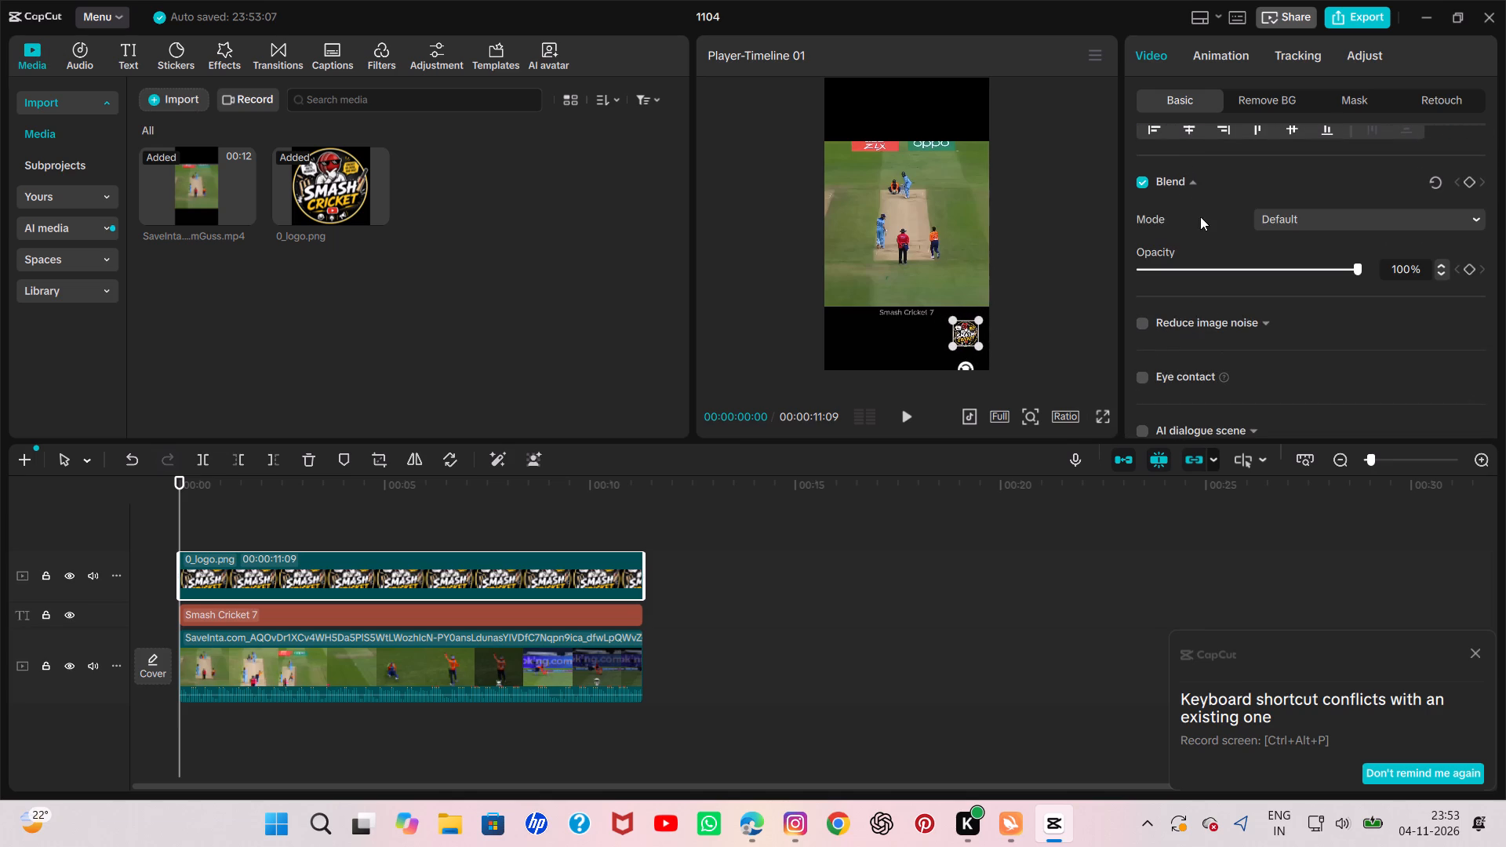
click(1268, 266)
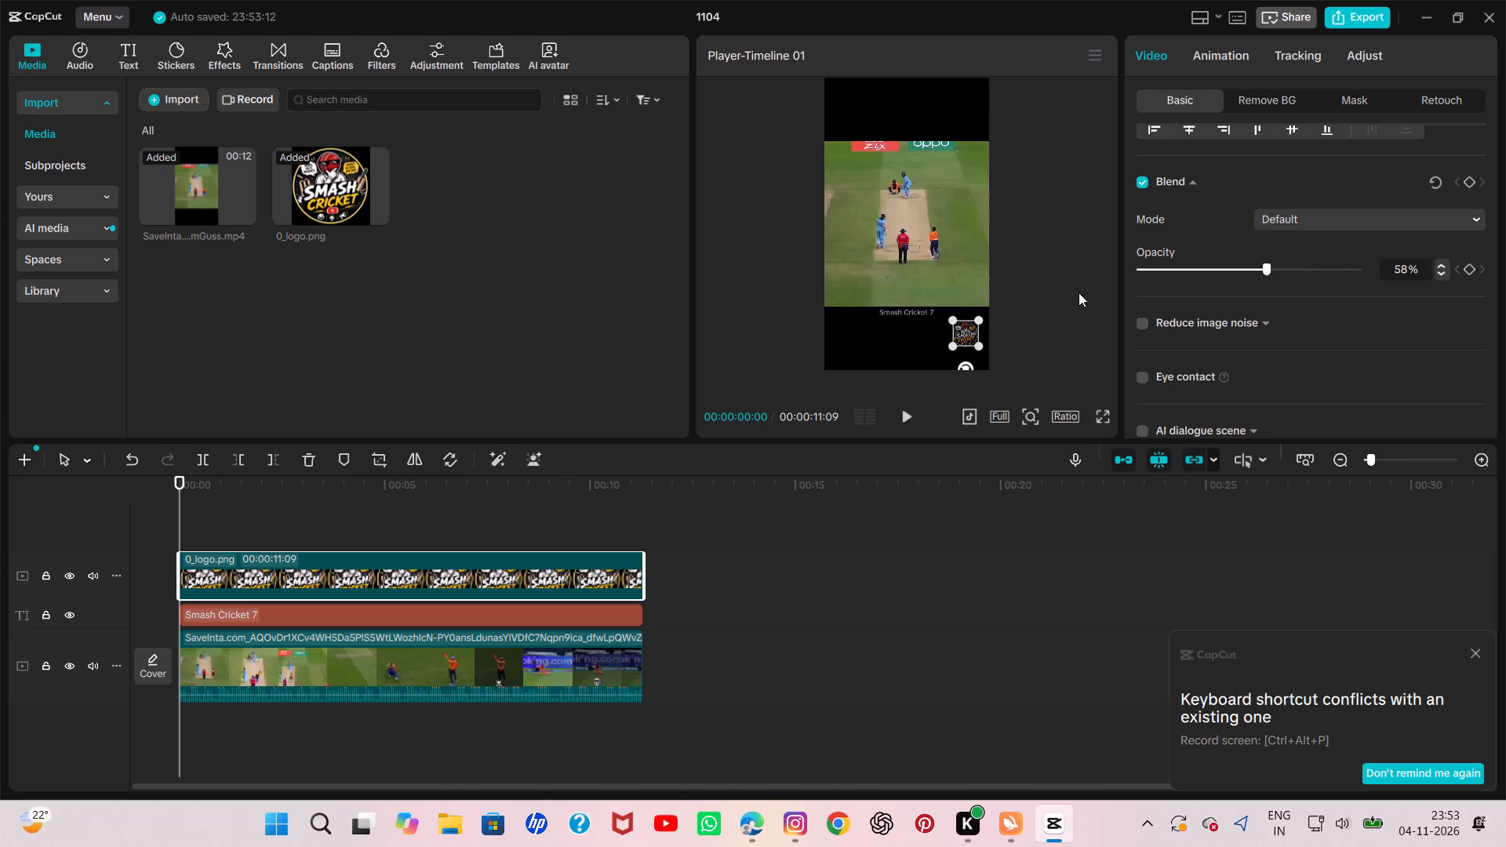
Add the Cold Berlin filter on its own track above the logo and stretch it to span the full 00:00:11:09 video.
click(489, 211)
click(267, 46)
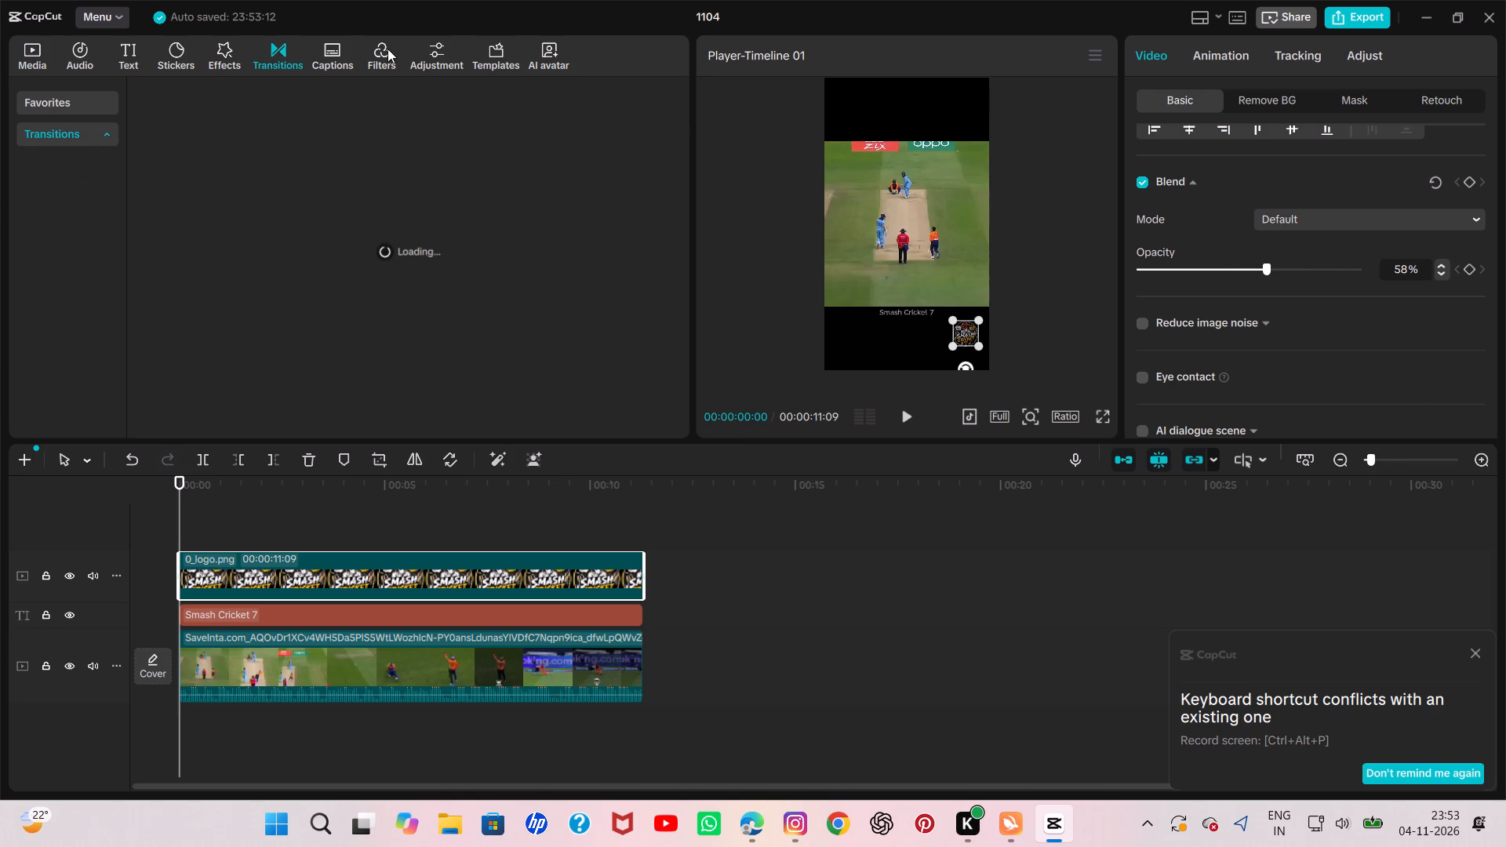
click(387, 49)
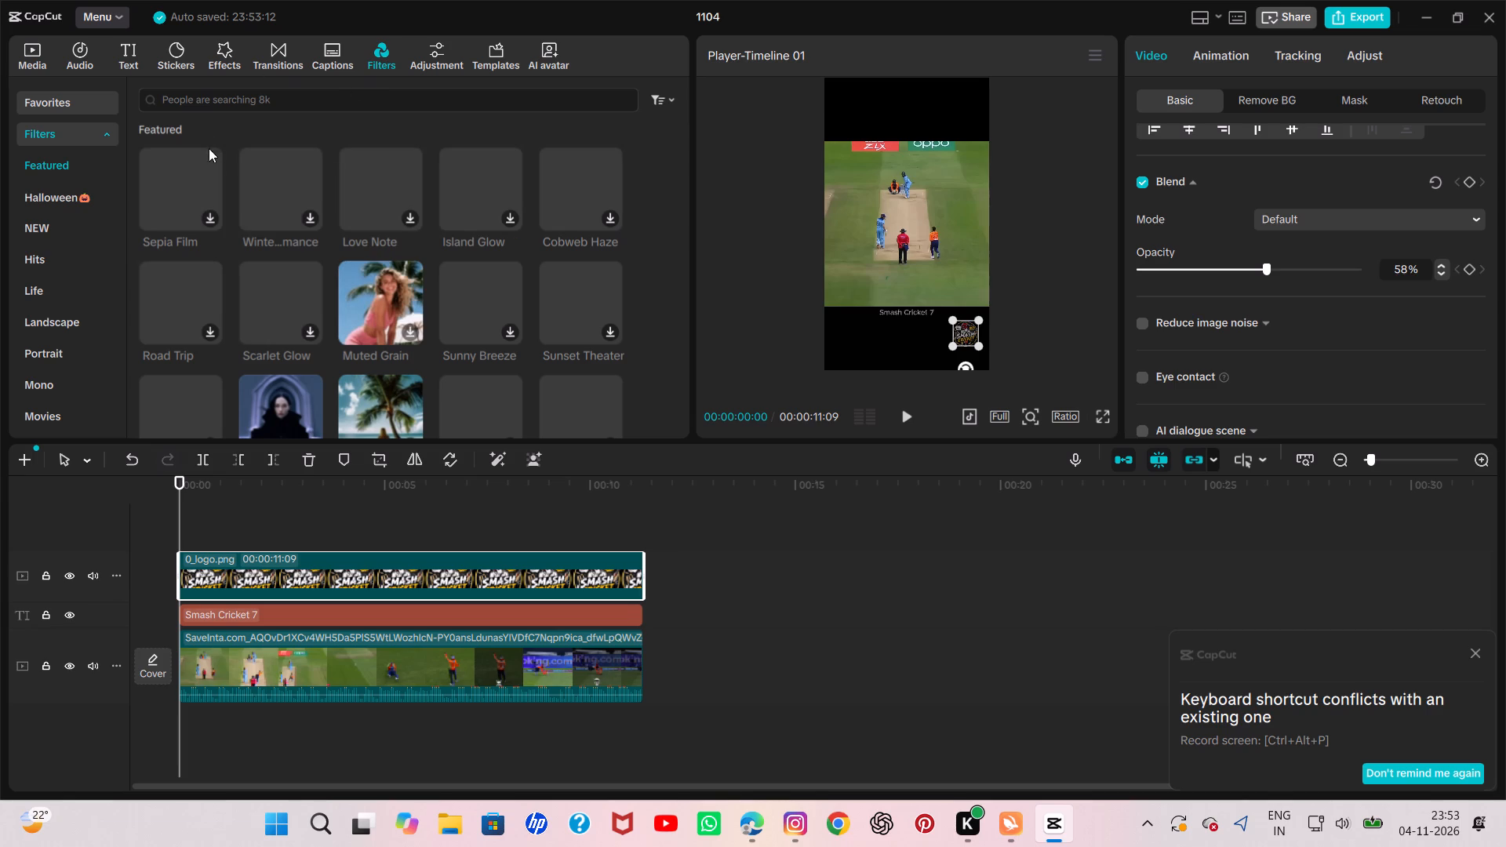
click(207, 104)
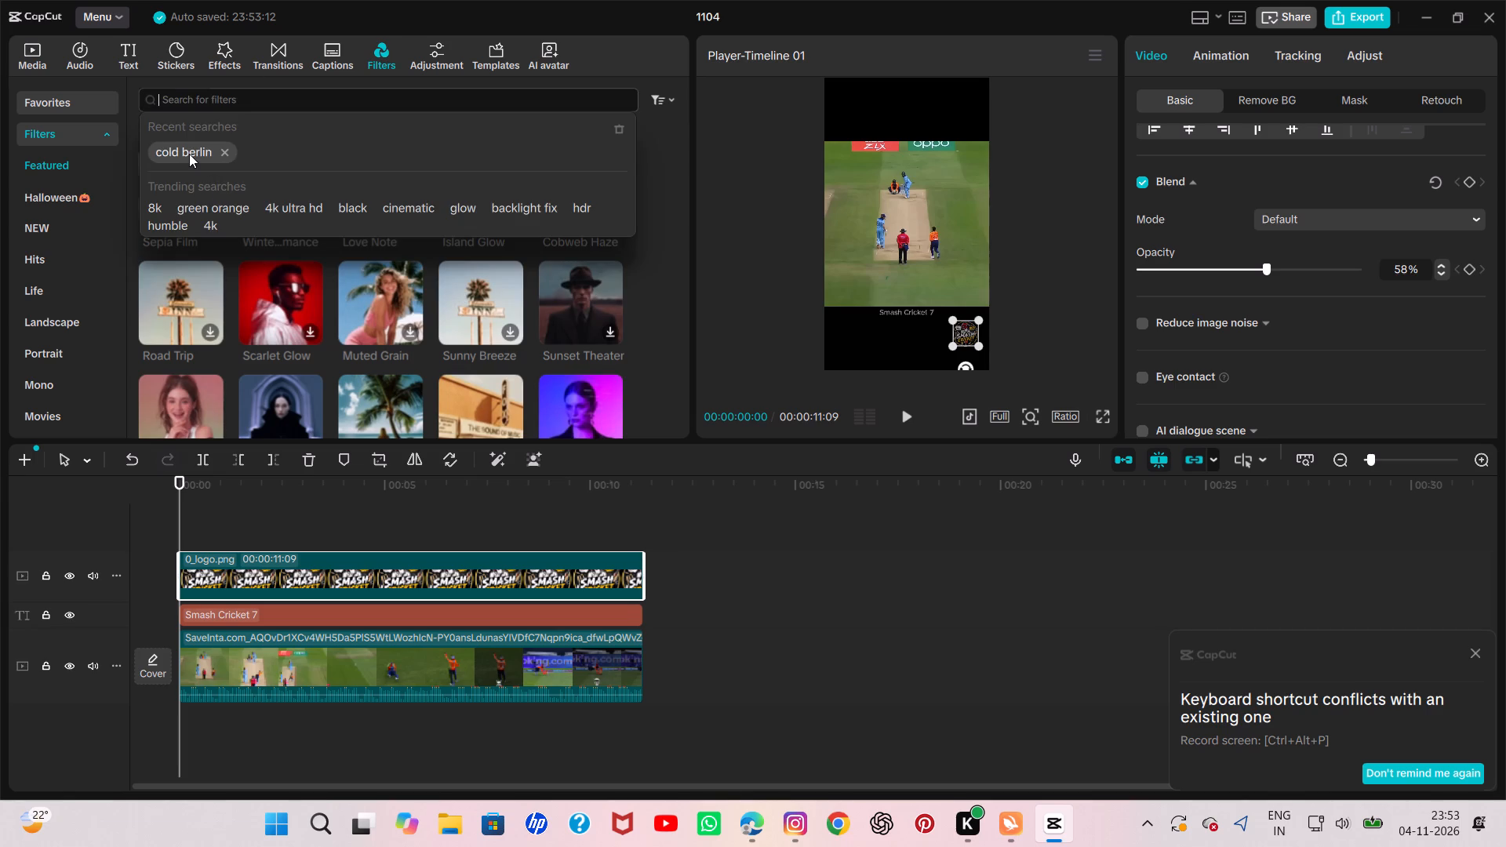
click(189, 154)
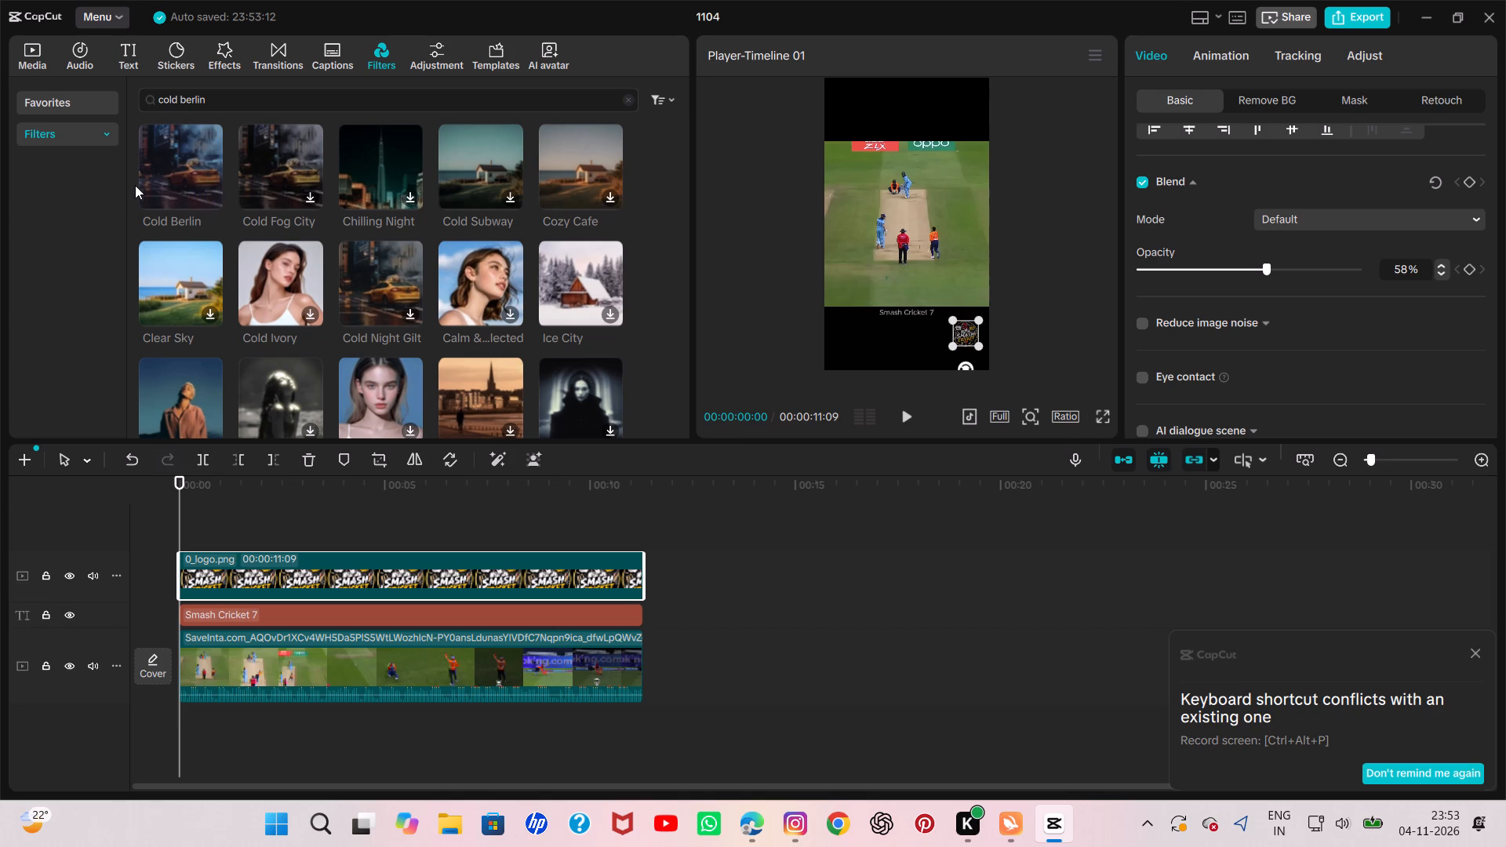
click(208, 191)
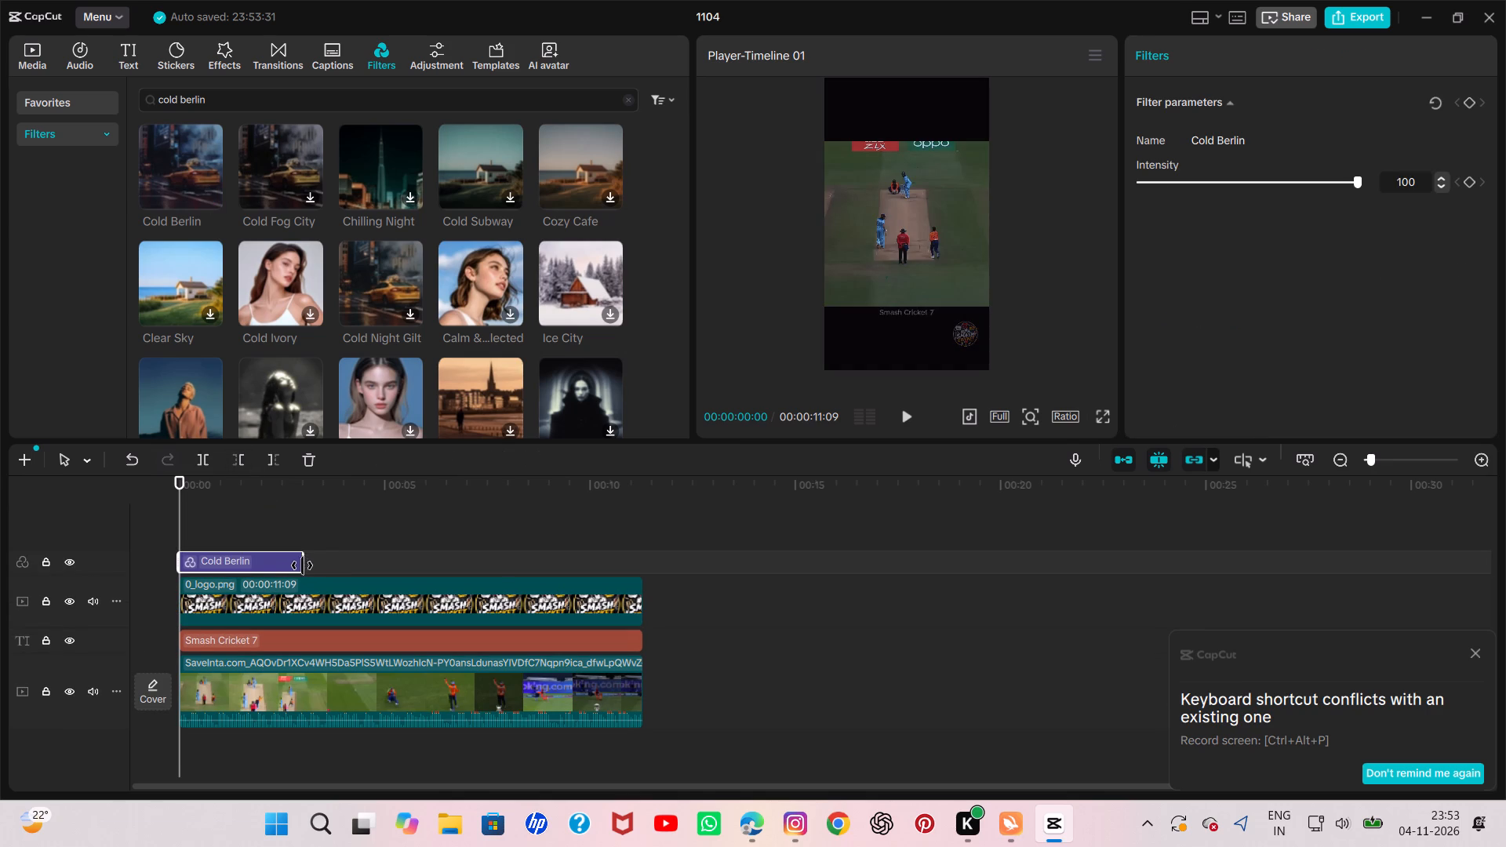
drag(307, 565, 628, 586)
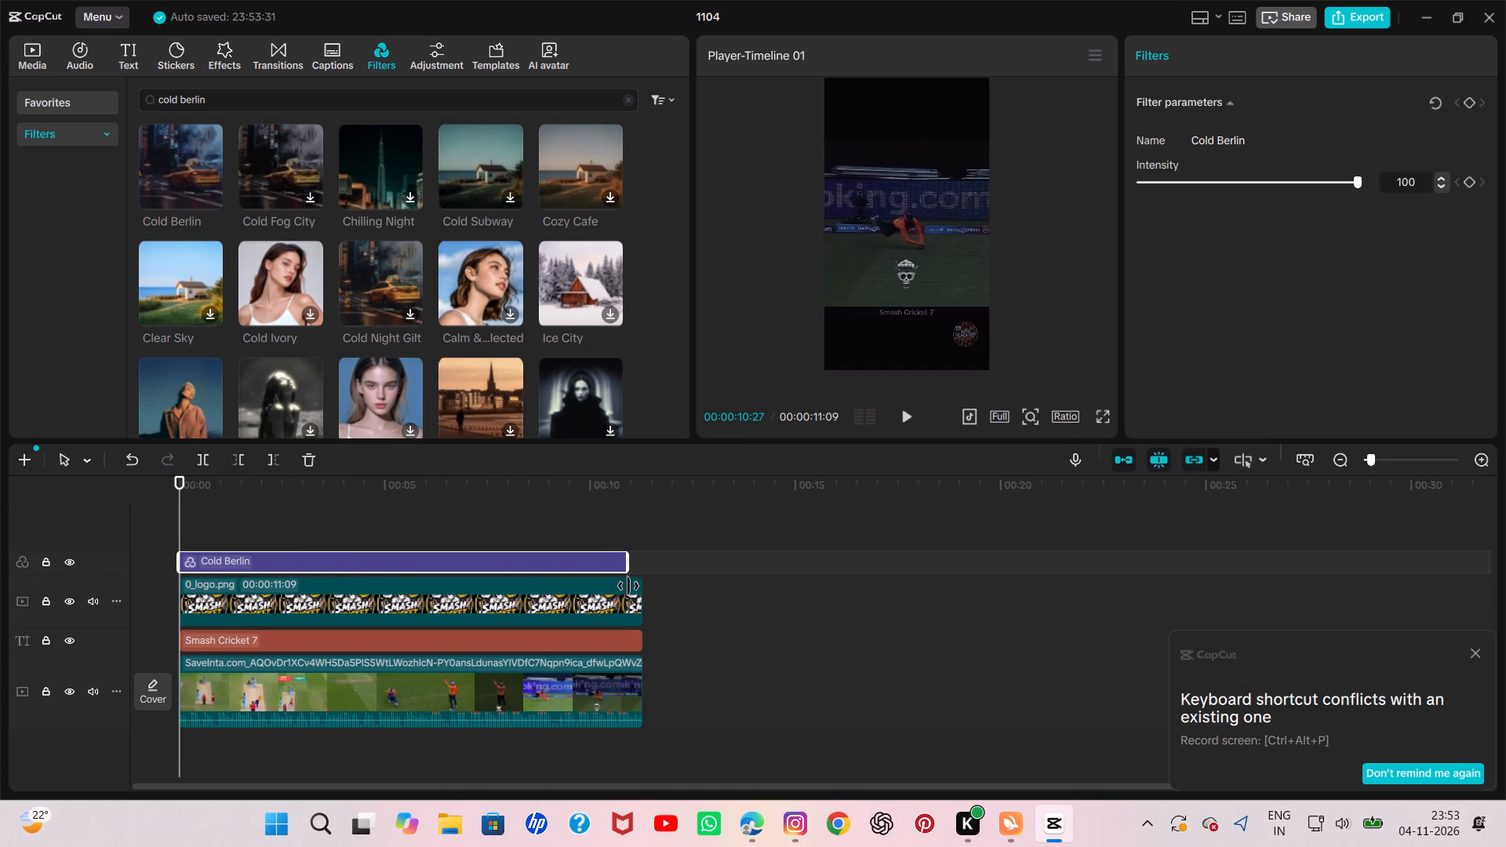
drag(628, 586, 638, 589)
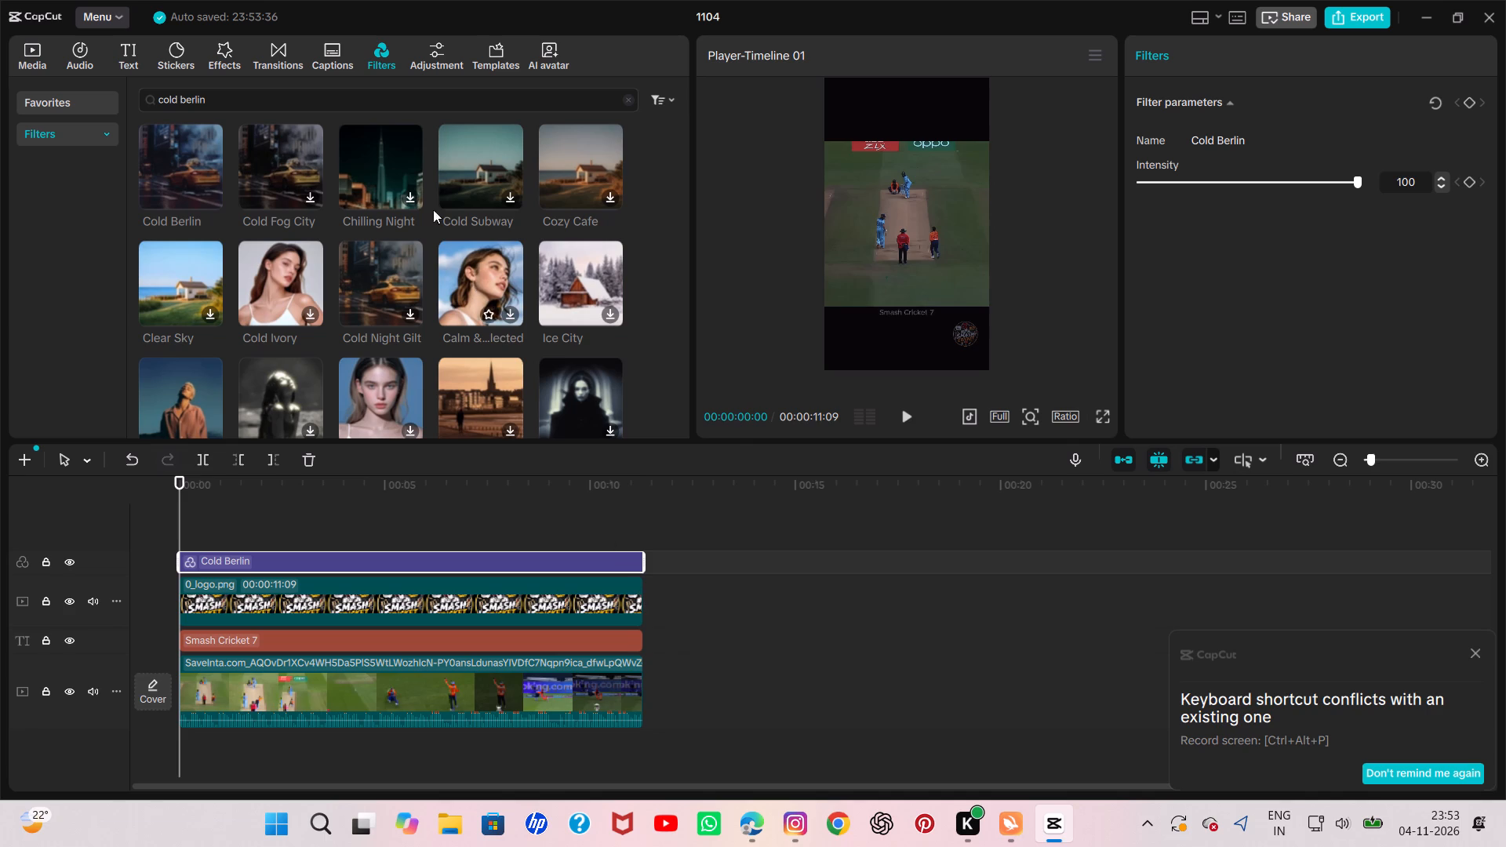
Replace the filter search with a search for vignette.
click(384, 96)
key(BackSpace)
key(BackSpace)
key(BackSpace)
key(BackSpace)
key(BackSpace)
key(BackSpace)
key(BackSpace)
key(BackSpace)
key(BackSpace)
key(BackSpace)
key(BackSpace)
key(BackSpace)
key(BackSpace)
key(BackSpace)
key(BackSpace)
key(BackSpace)
key(BackSpace)
key(BackSpace)
key(BackSpace)
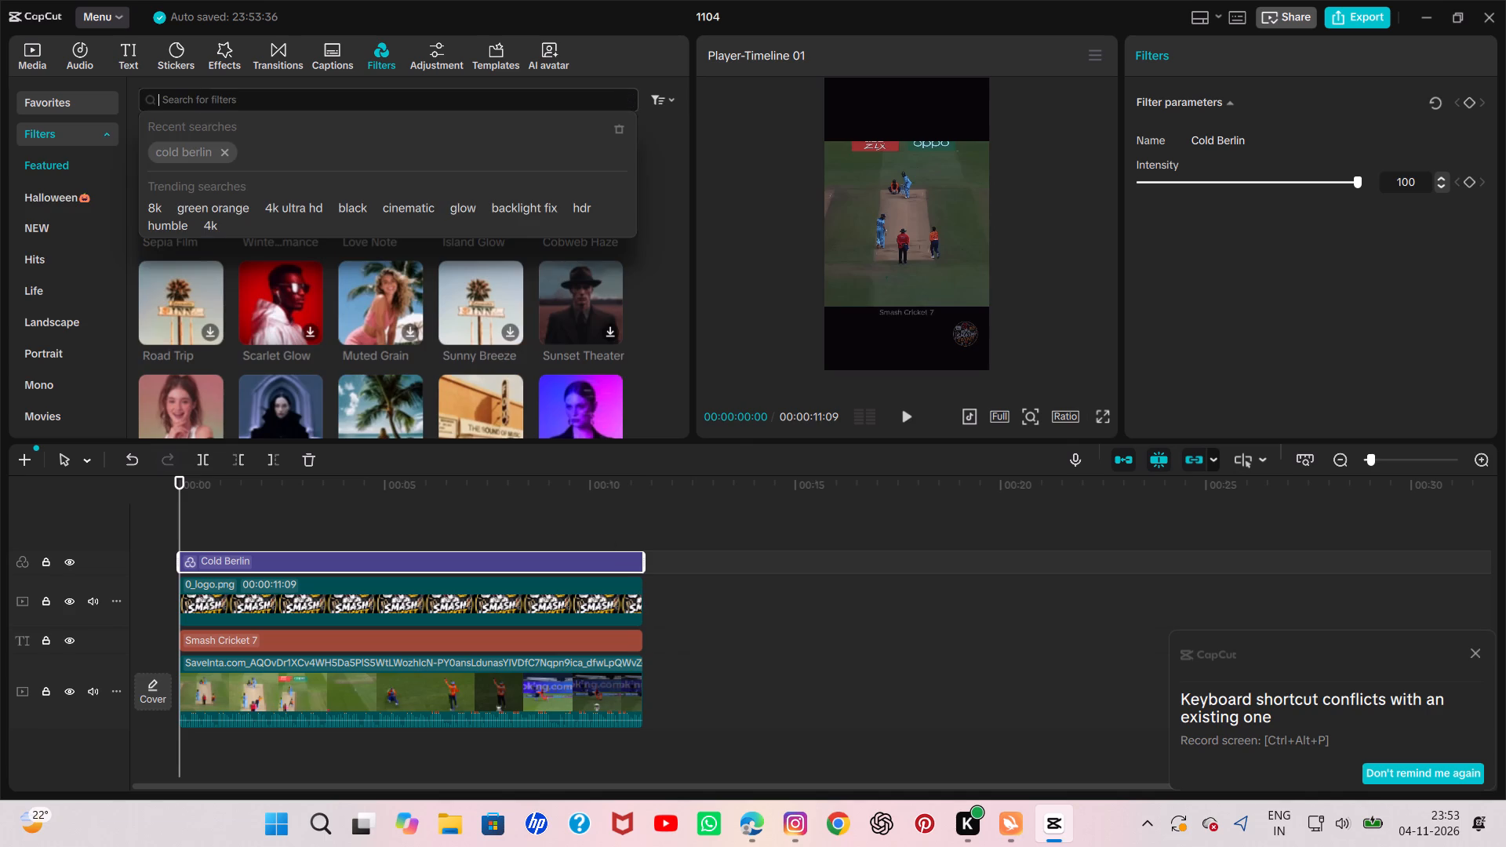
key(v)
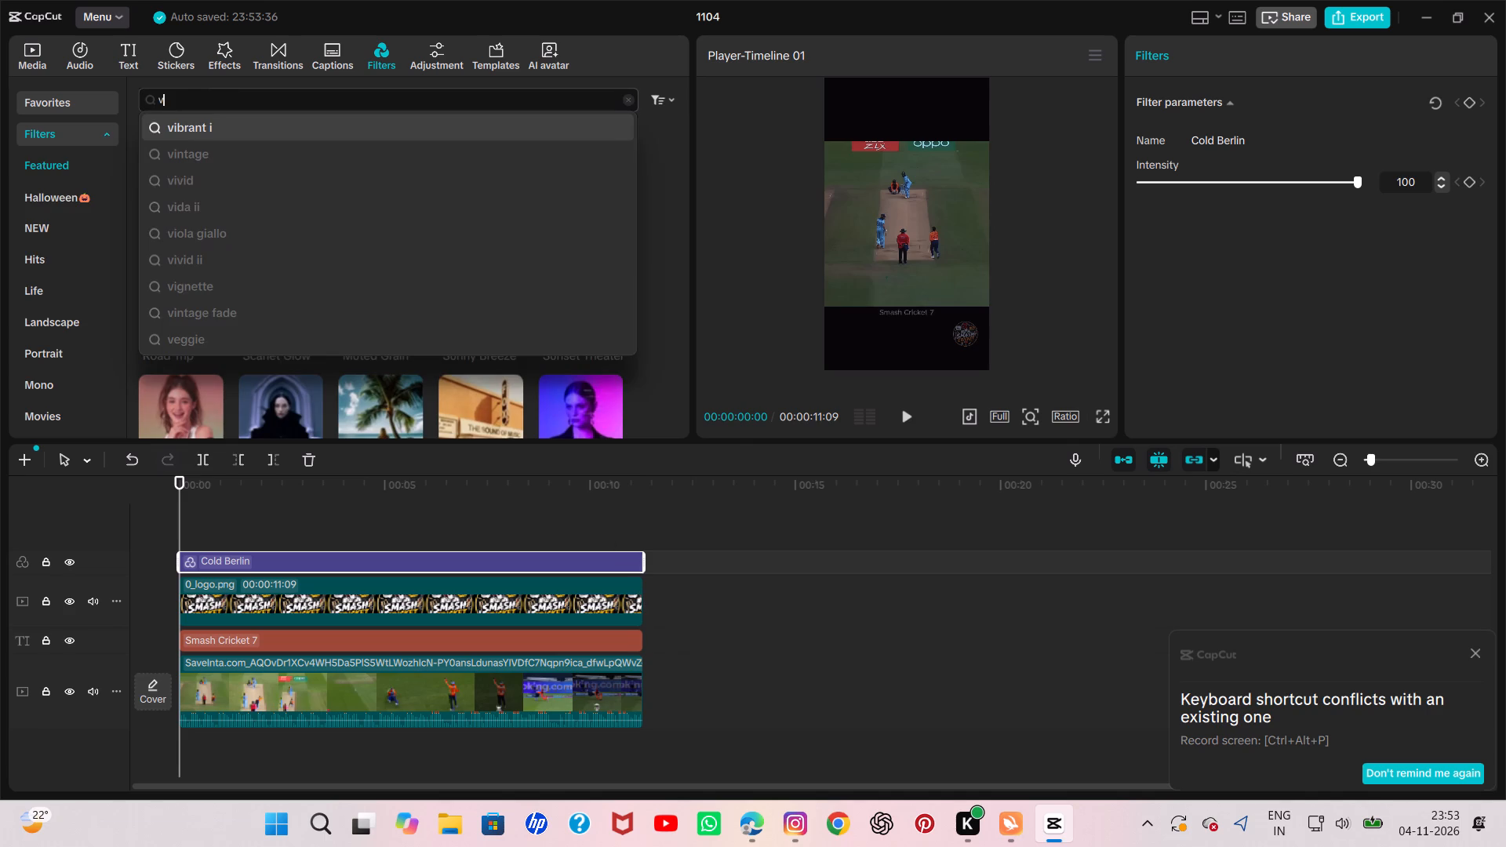
click(227, 273)
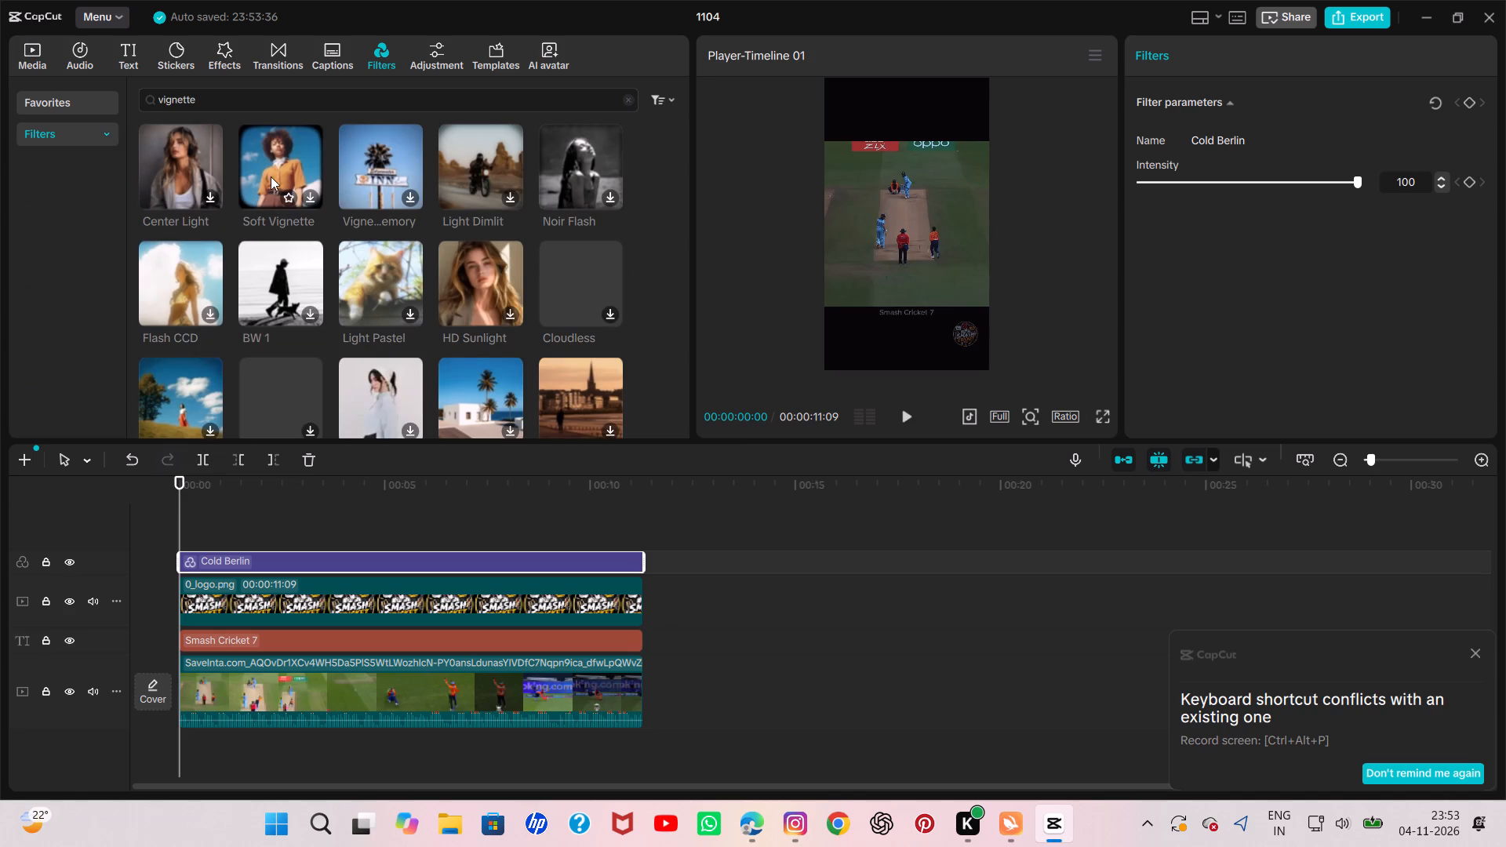
Add the Vignette video effect above the Cold Berlin filter and stretch it to span the full 00:00:11:09 video.
click(237, 47)
click(218, 97)
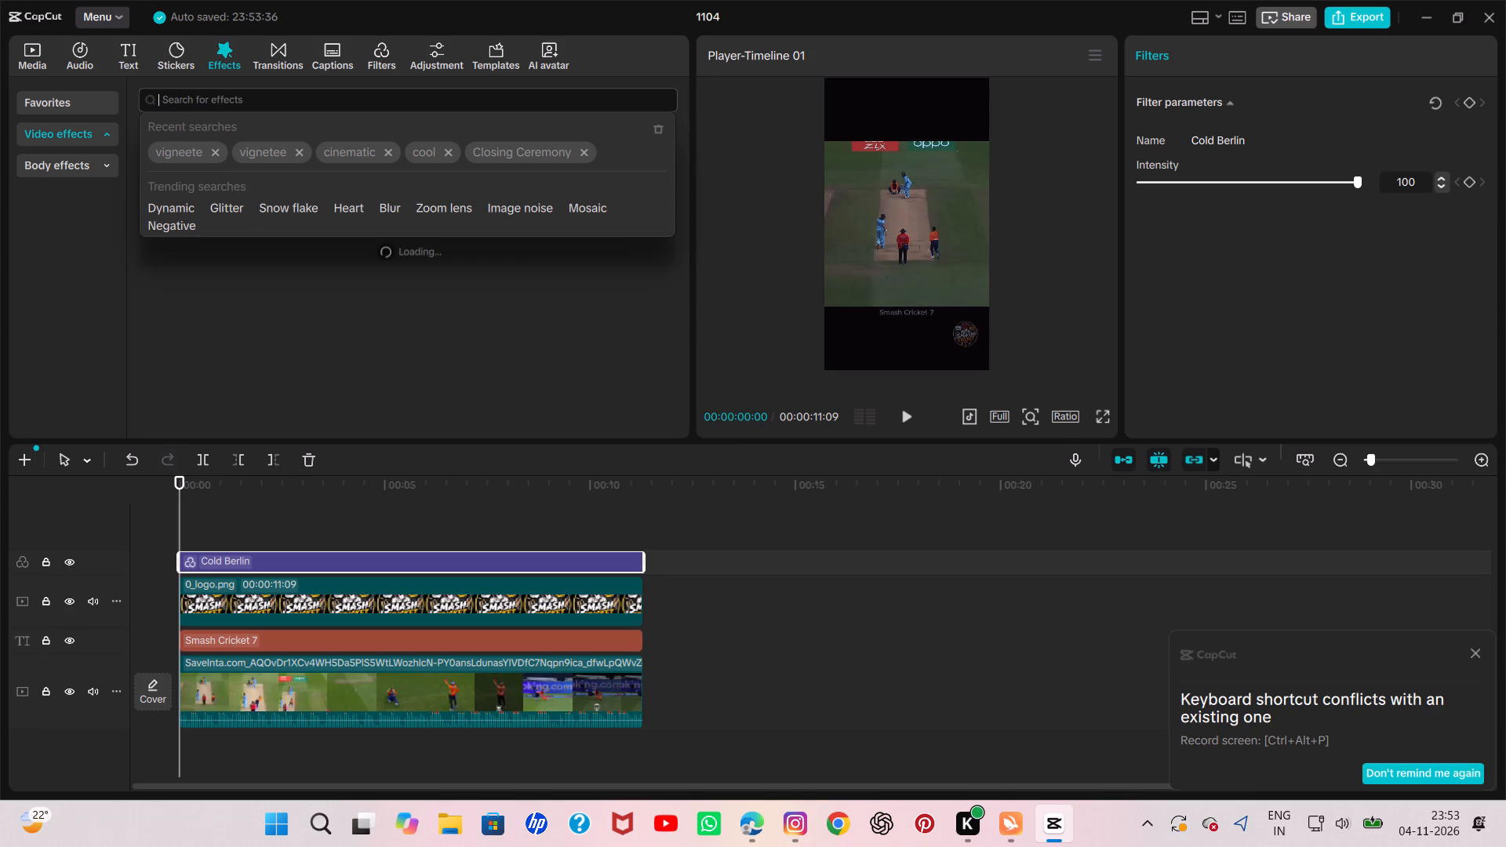
click(188, 156)
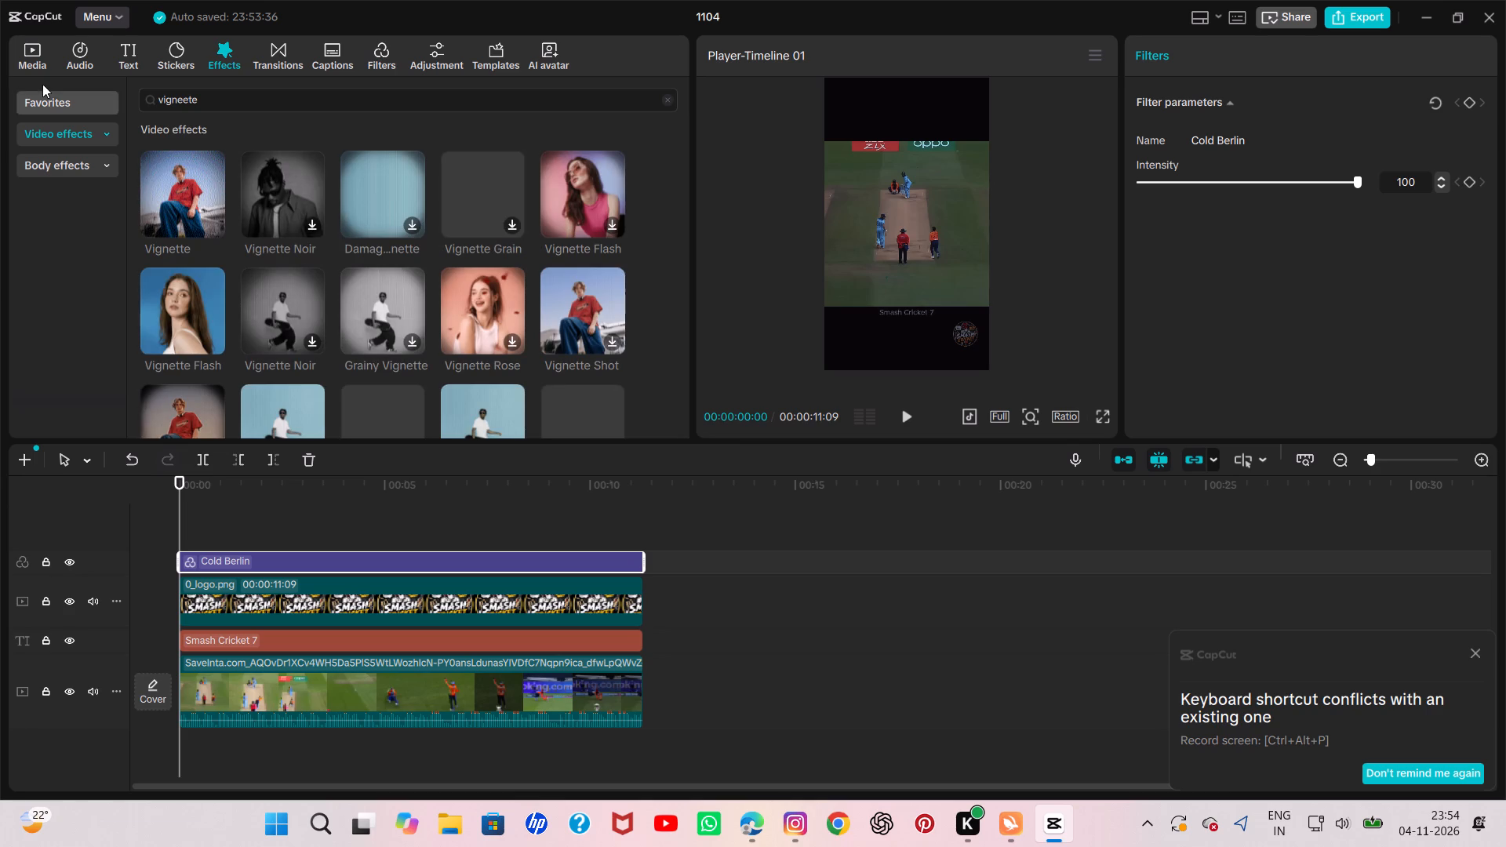
click(216, 229)
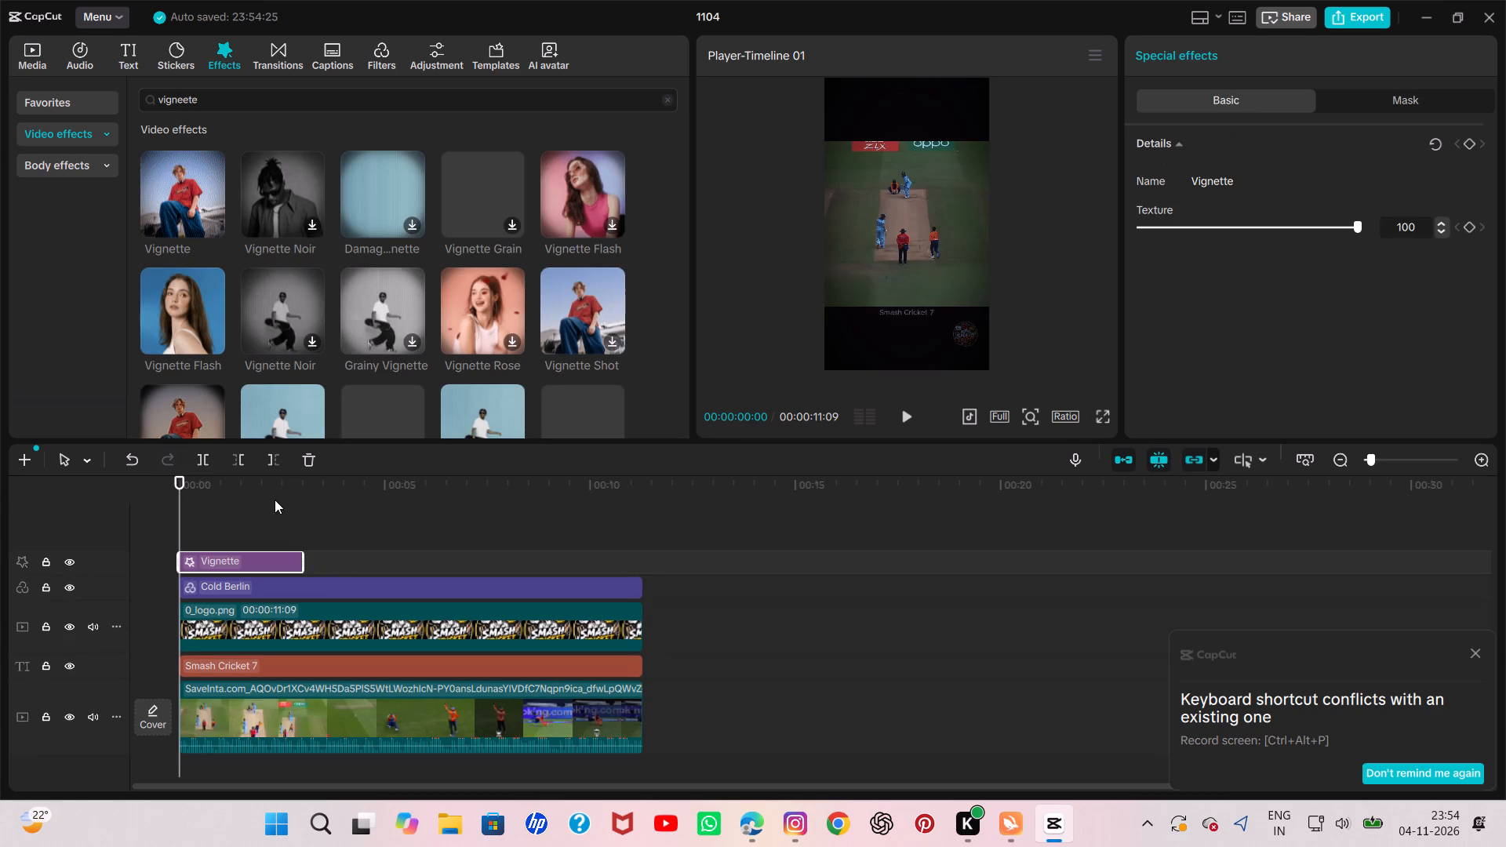
drag(307, 560, 651, 546)
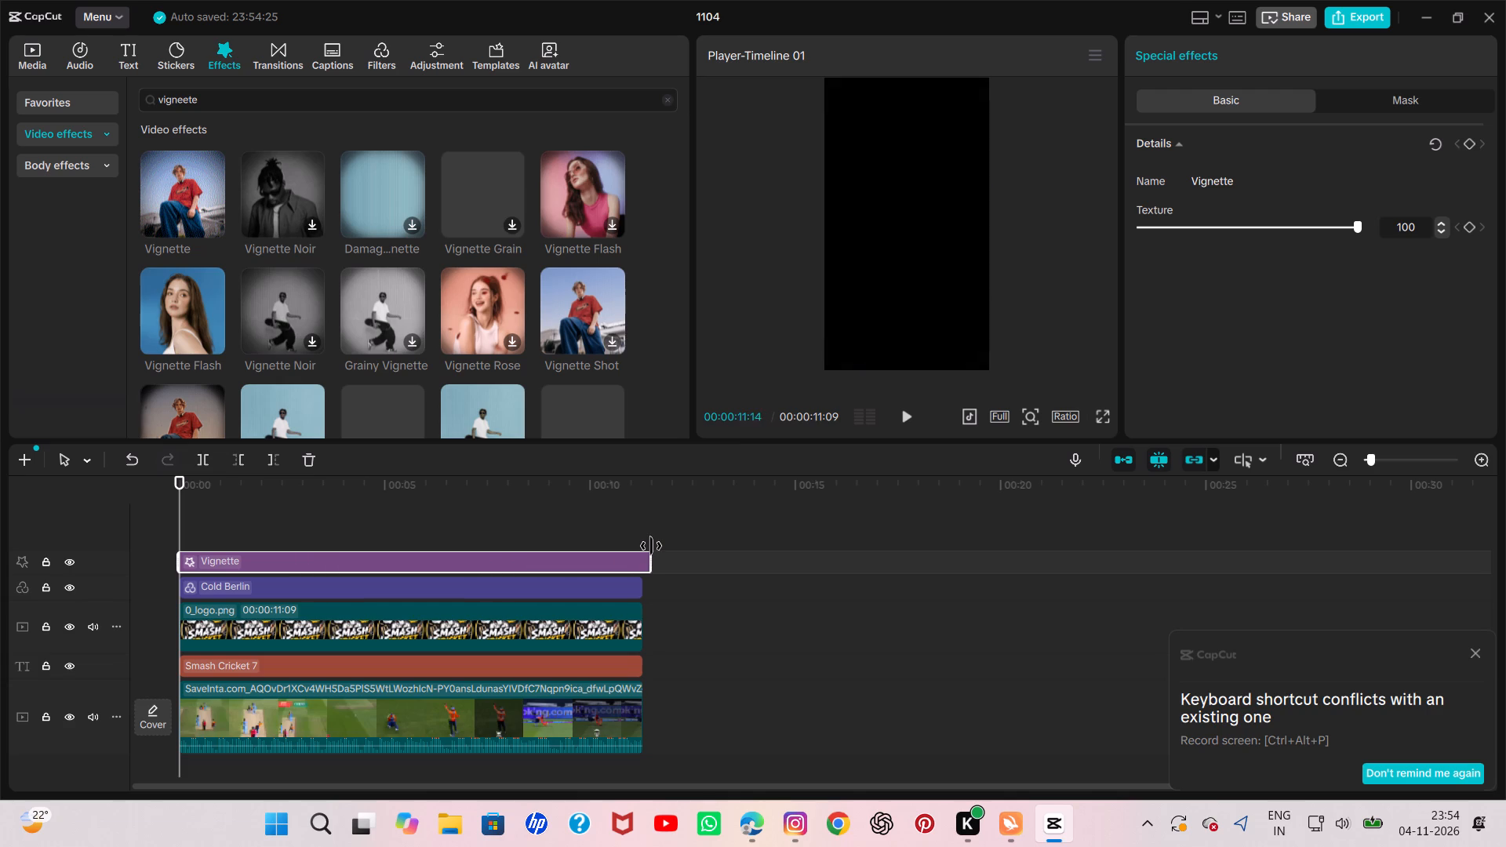
drag(651, 546, 642, 548)
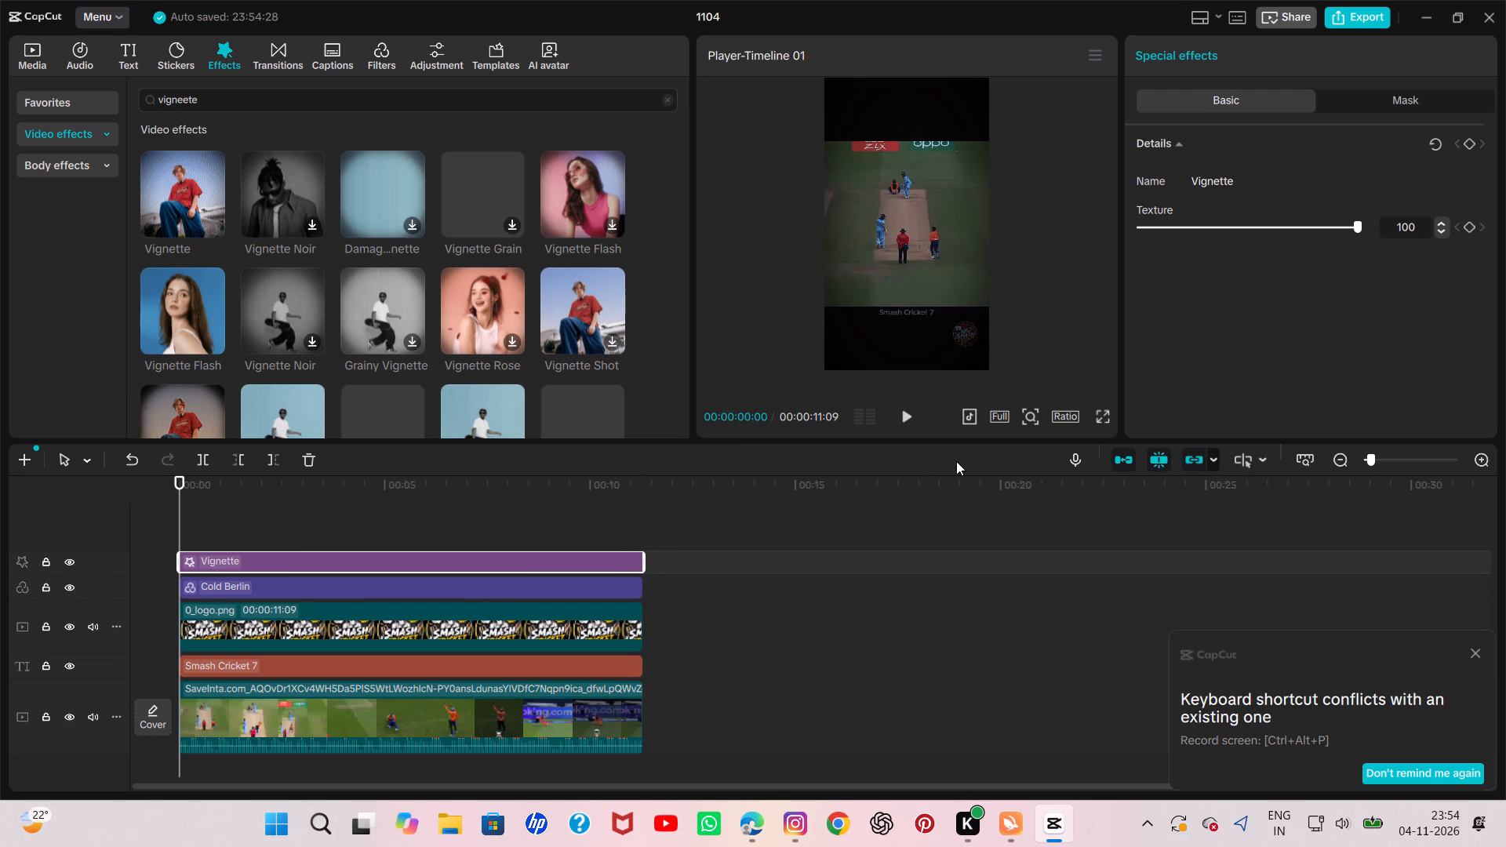
Play the whole video in full-screen preview, then return to the editor.
click(1106, 423)
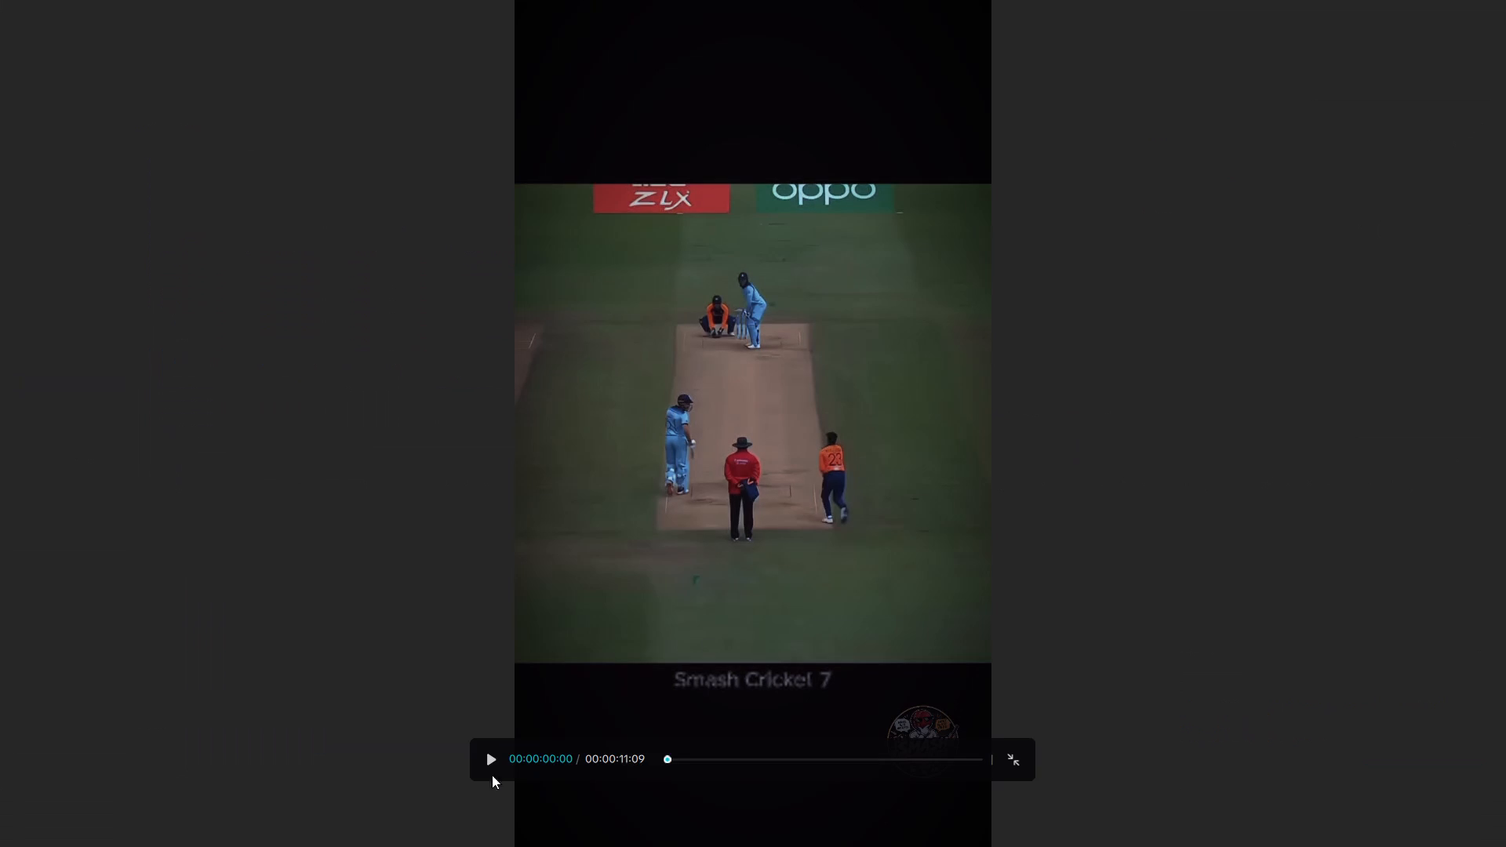
click(480, 758)
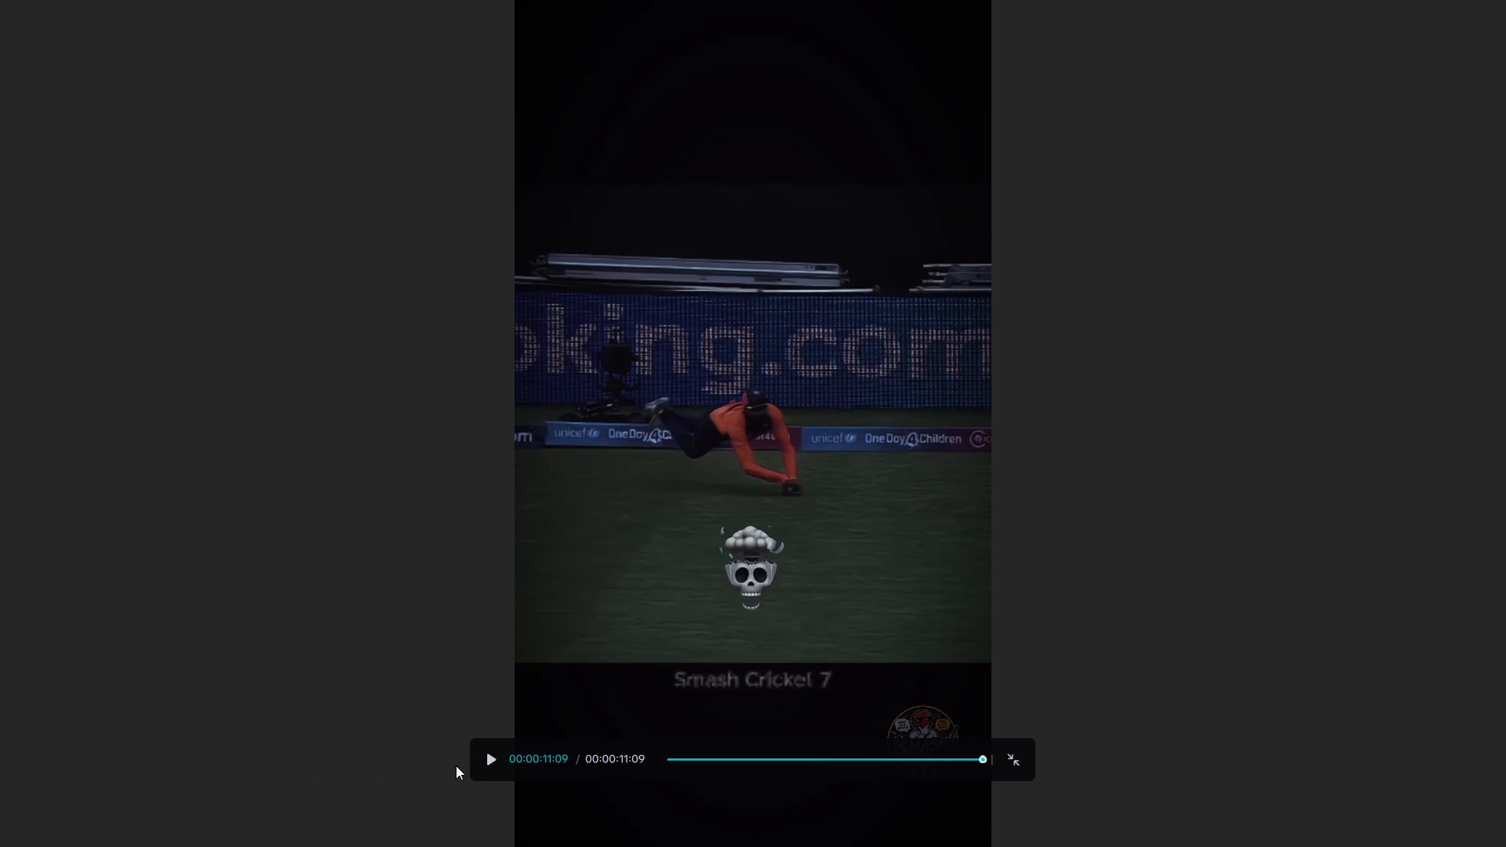
click(1024, 754)
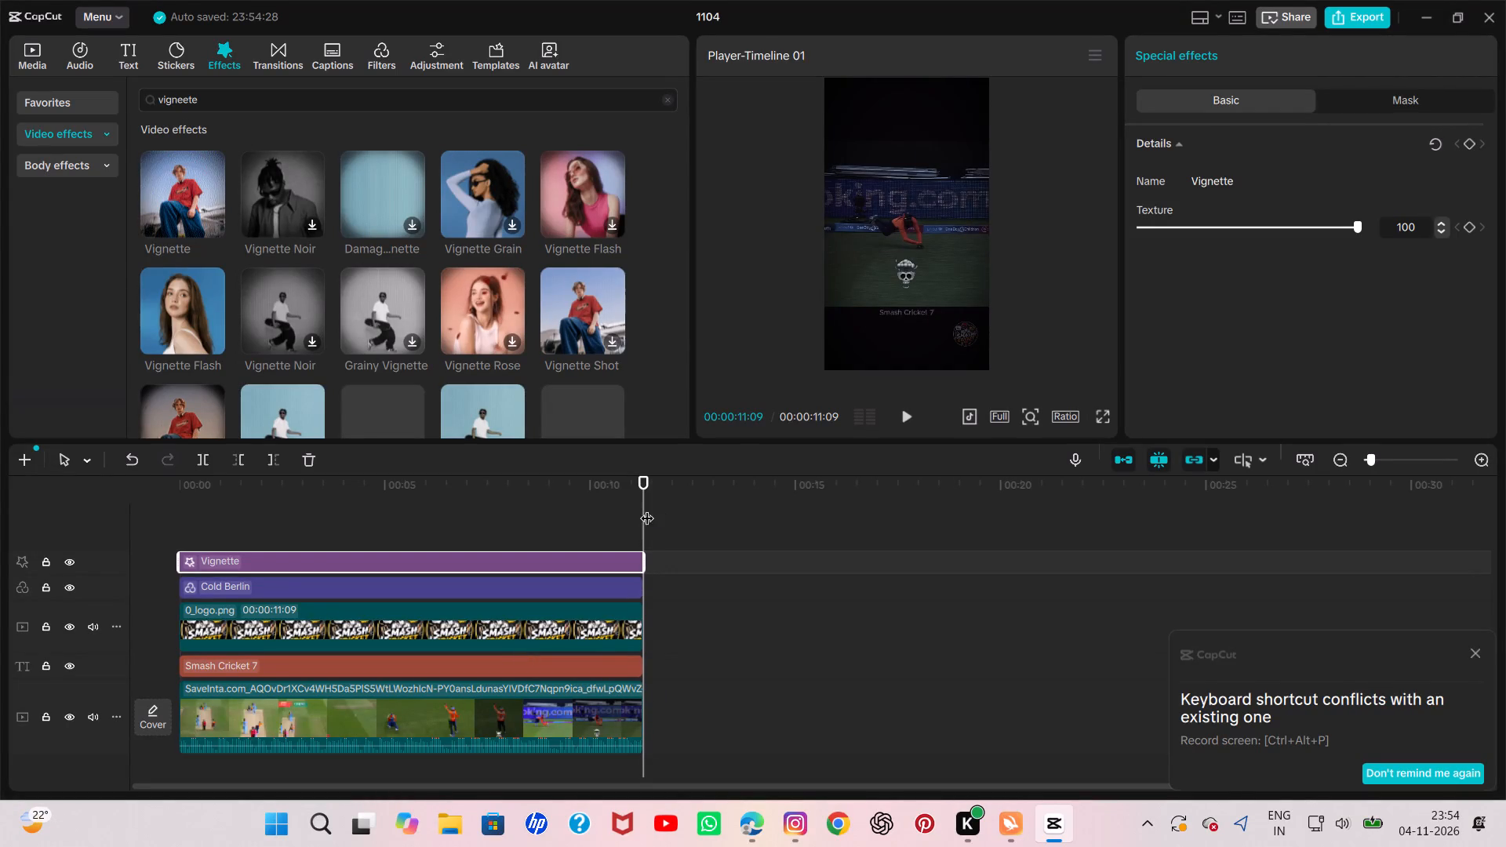
Move the playhead to 00:00:04:00 and enlarge the main cricket clip to 126% scale.
drag(643, 511, 465, 571)
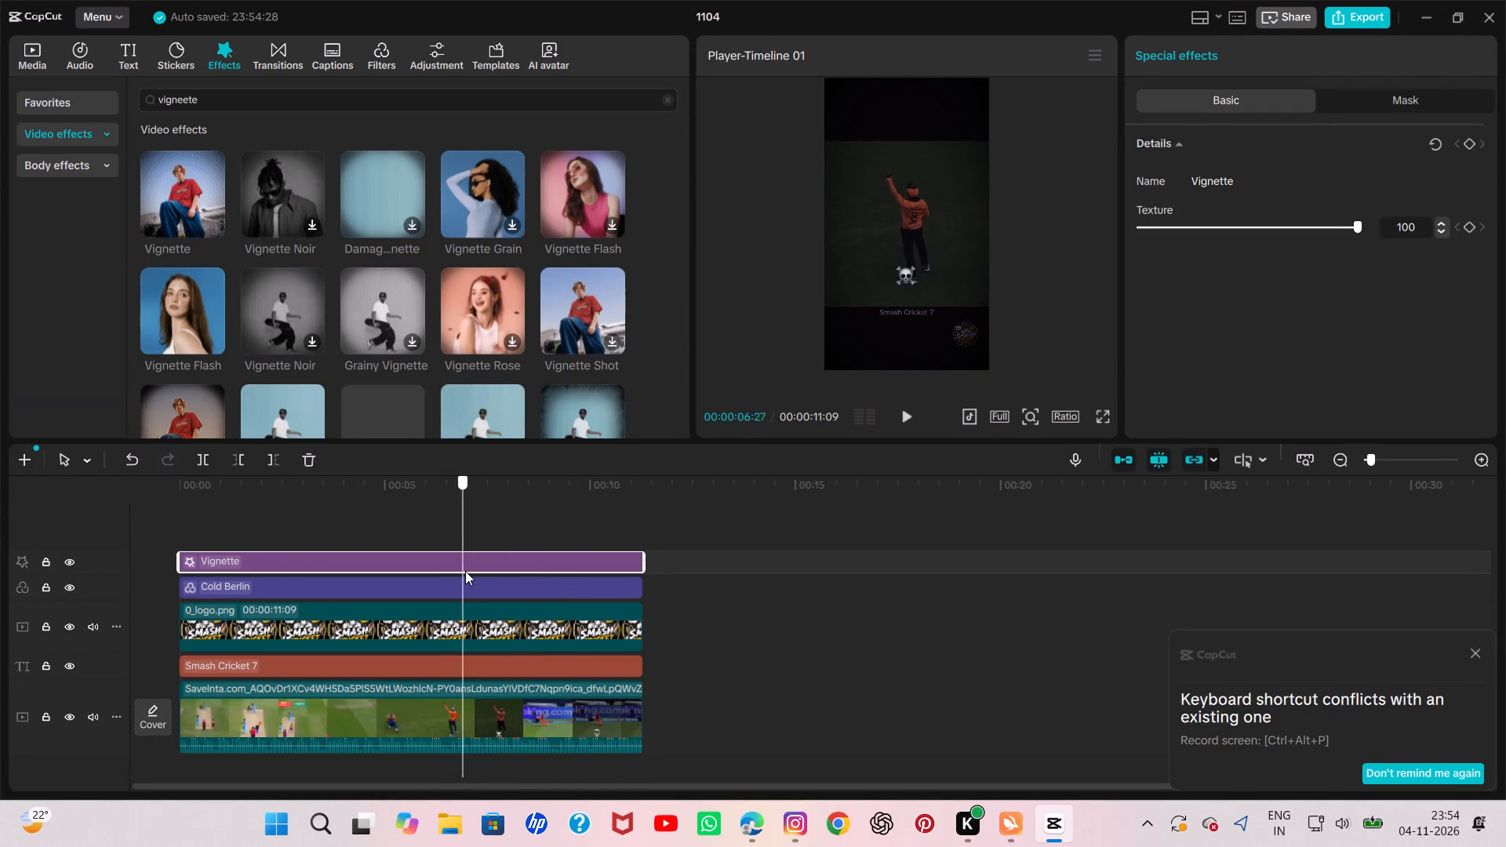
drag(465, 571, 380, 607)
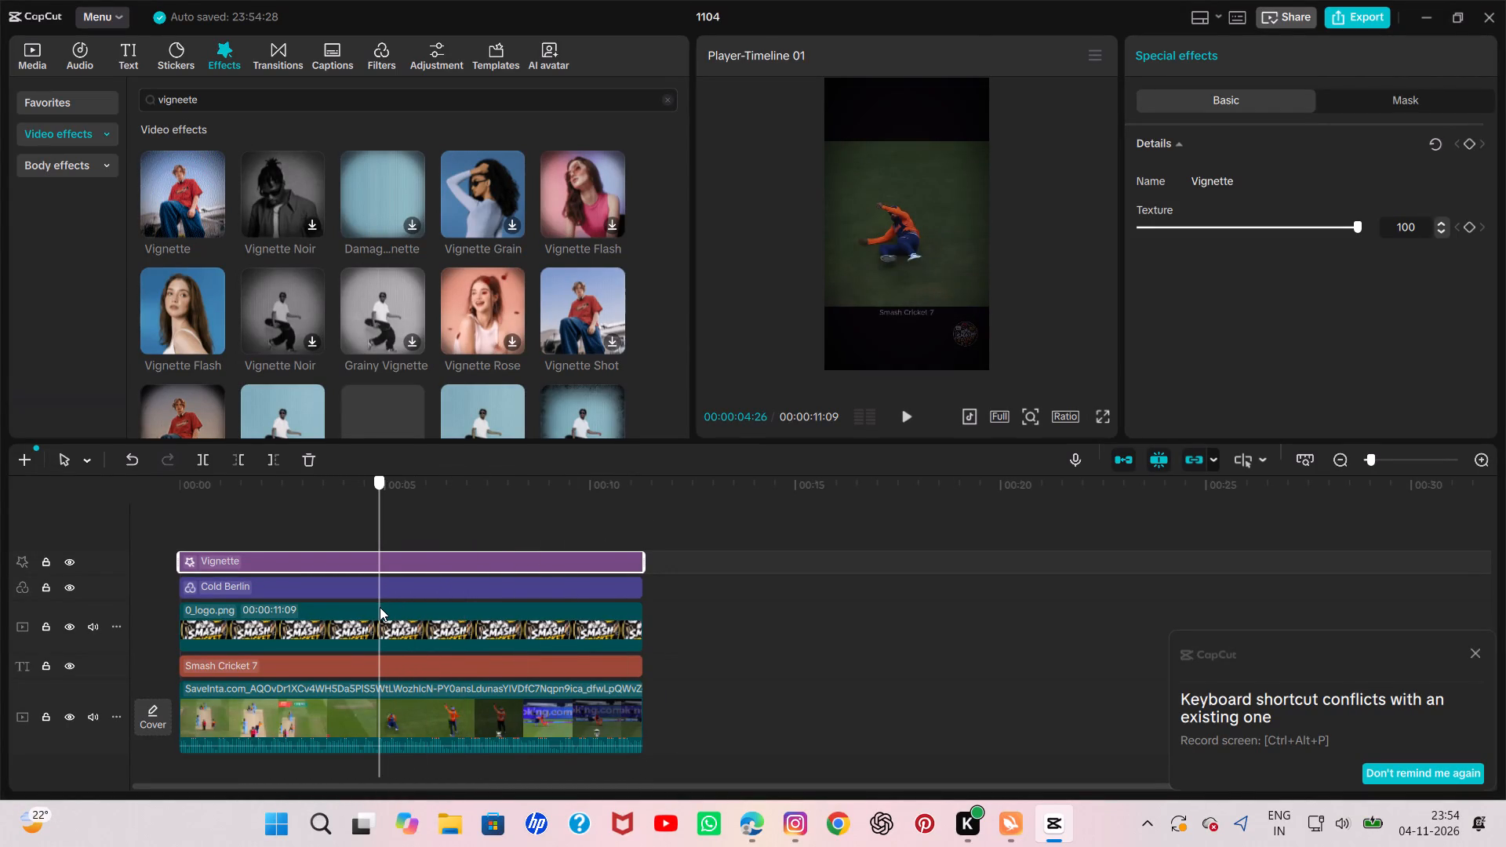
drag(380, 607, 356, 622)
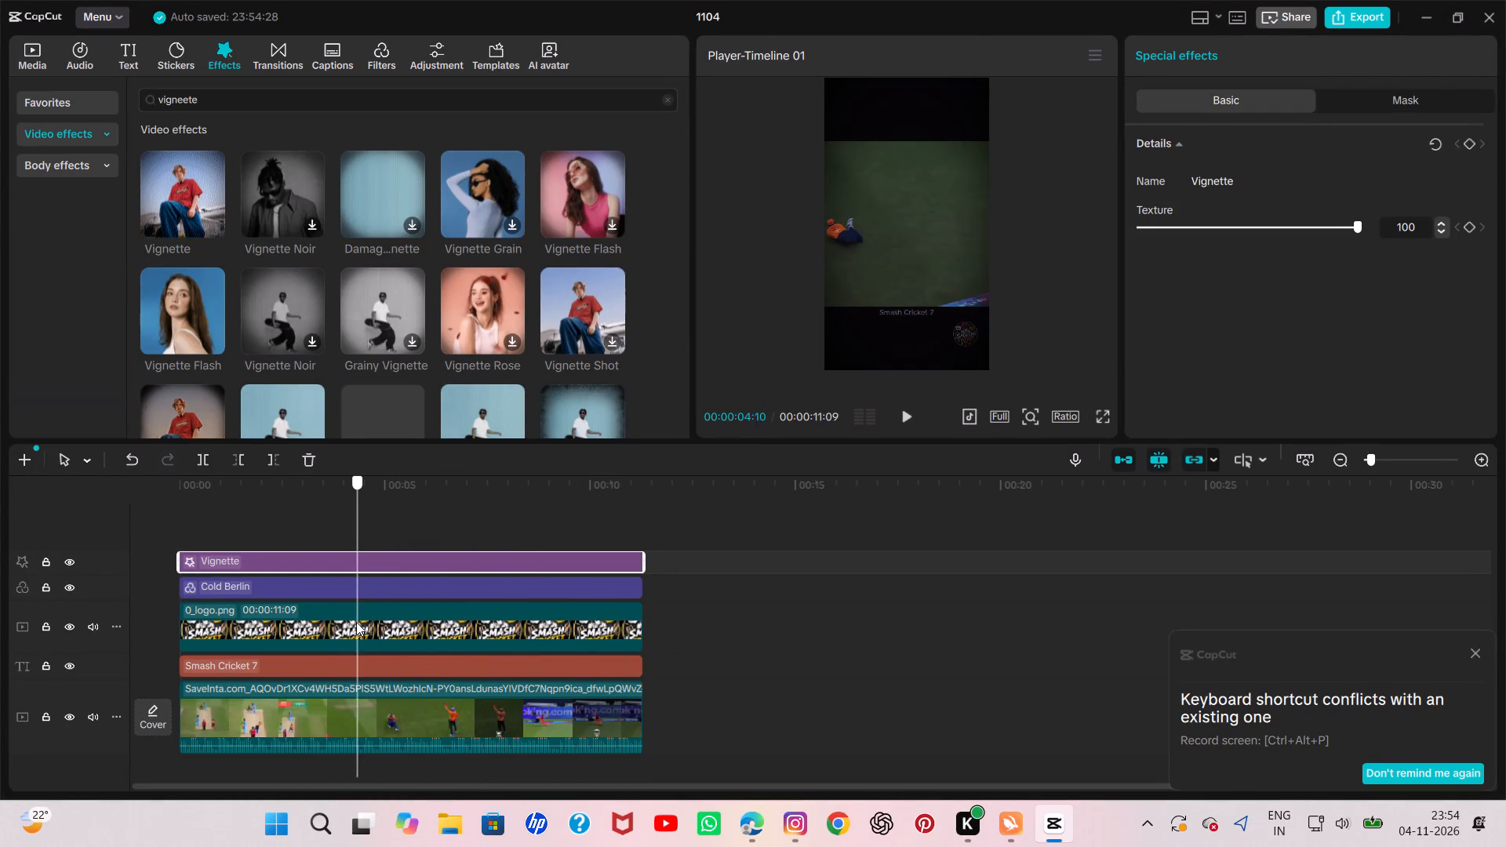
drag(356, 622, 353, 630)
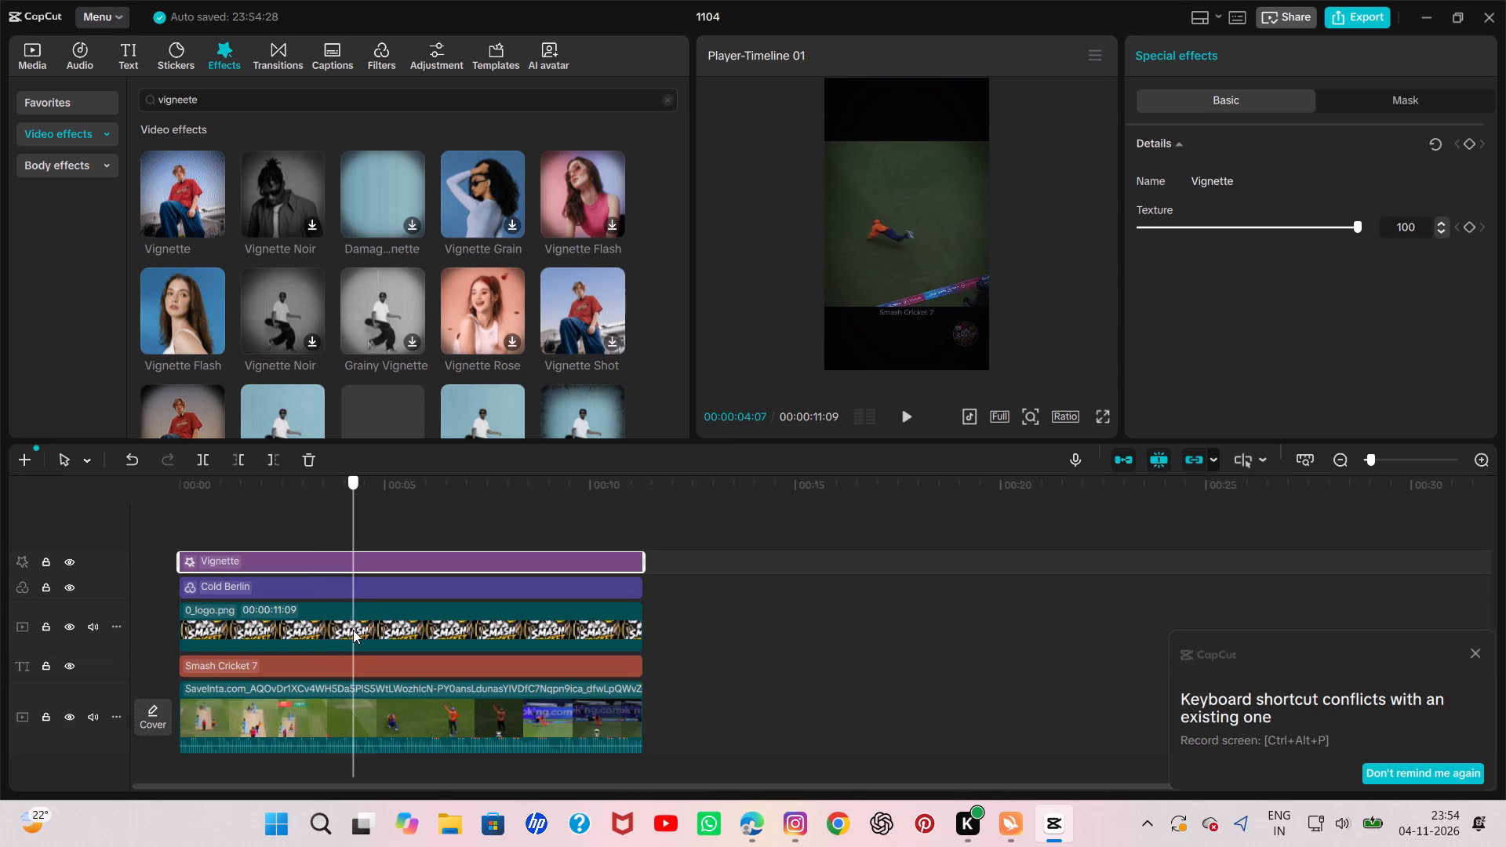
drag(353, 630, 344, 631)
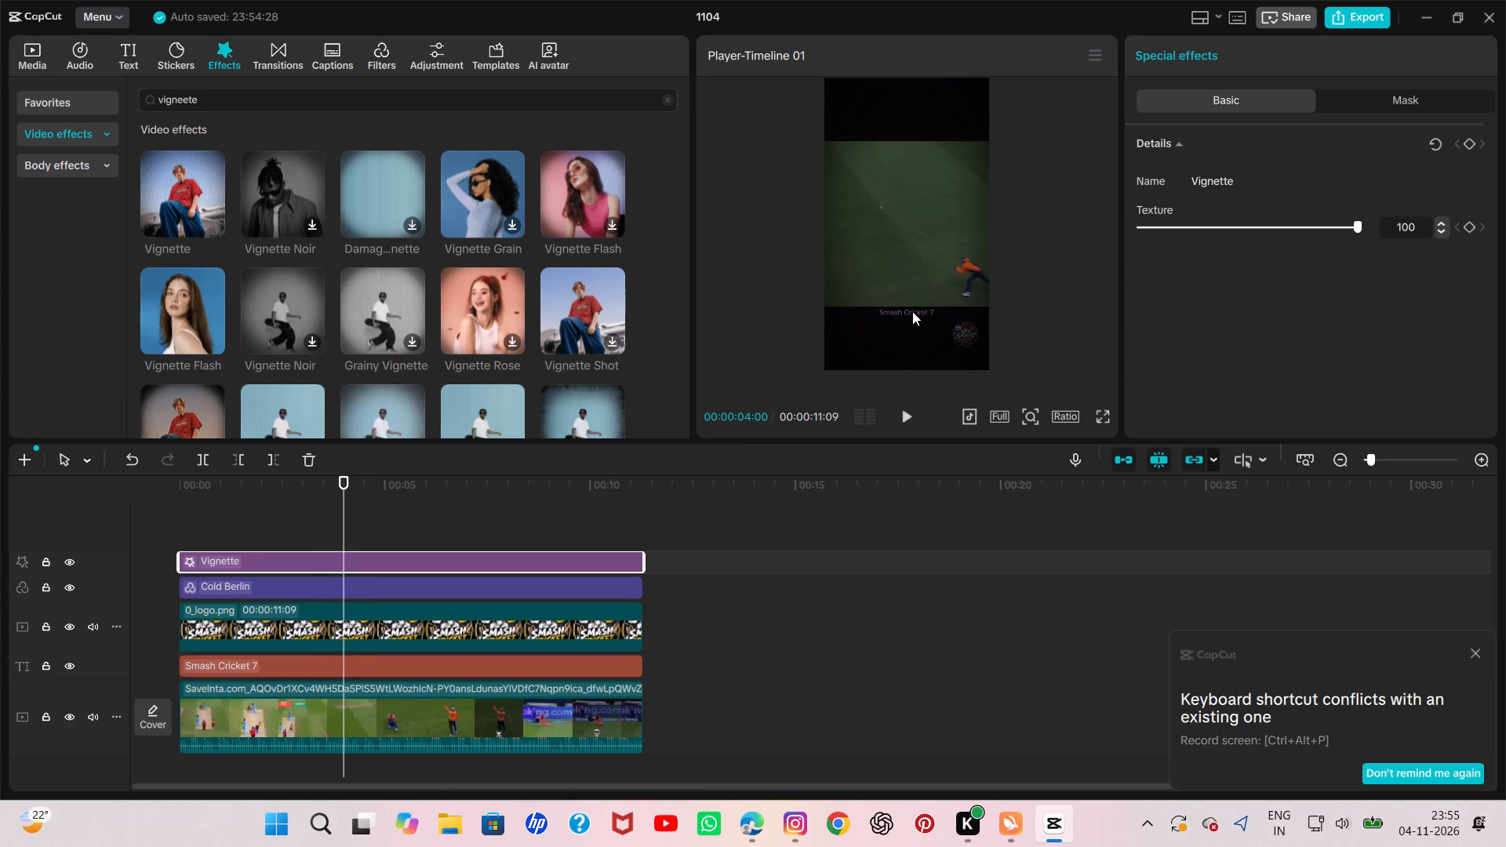
ctrl+scroll(912, 311, up, 1)
click(870, 263)
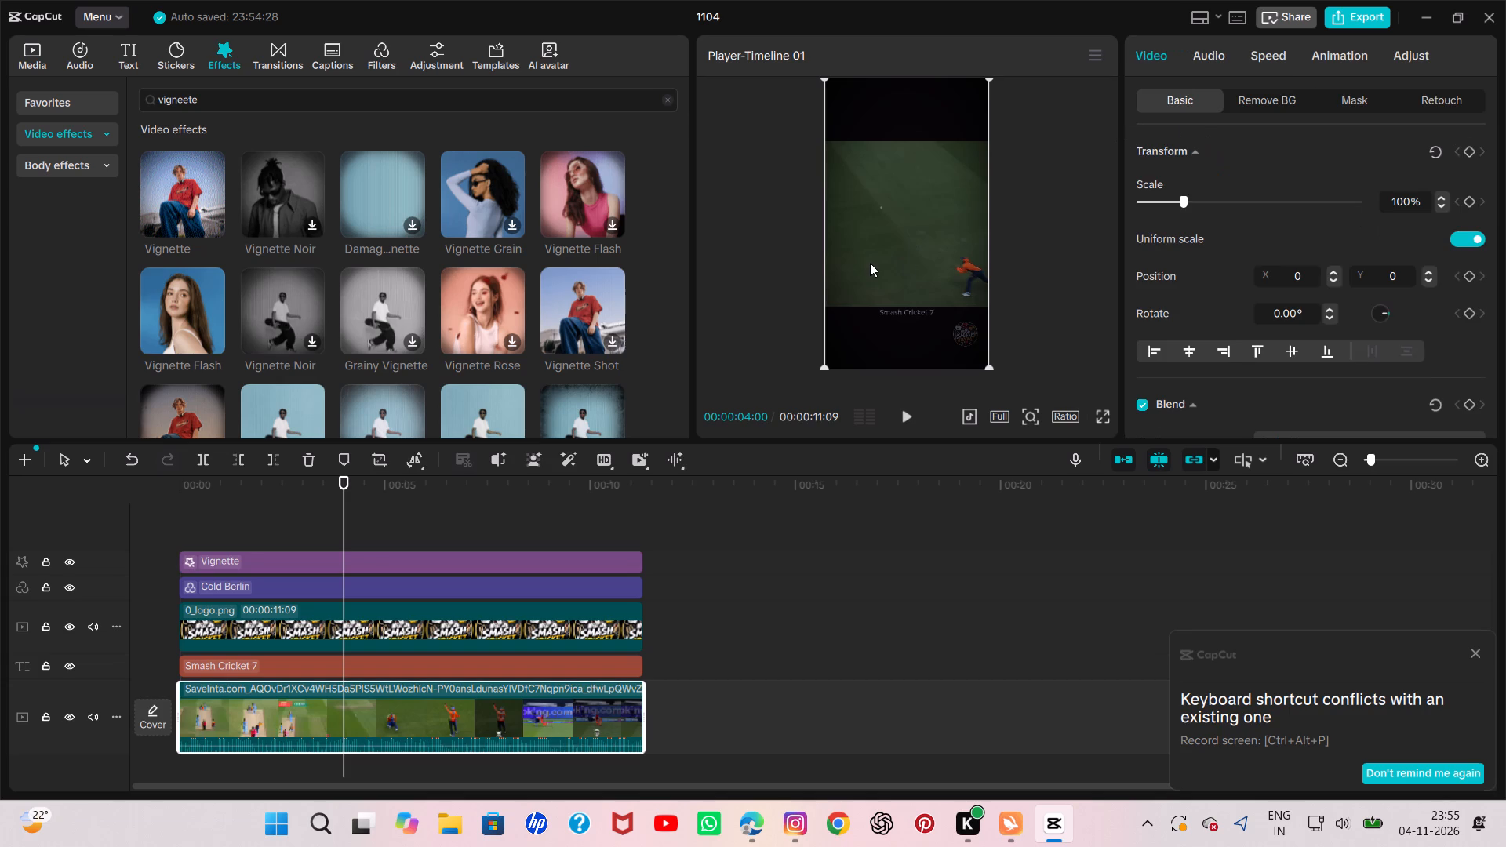
click(1215, 197)
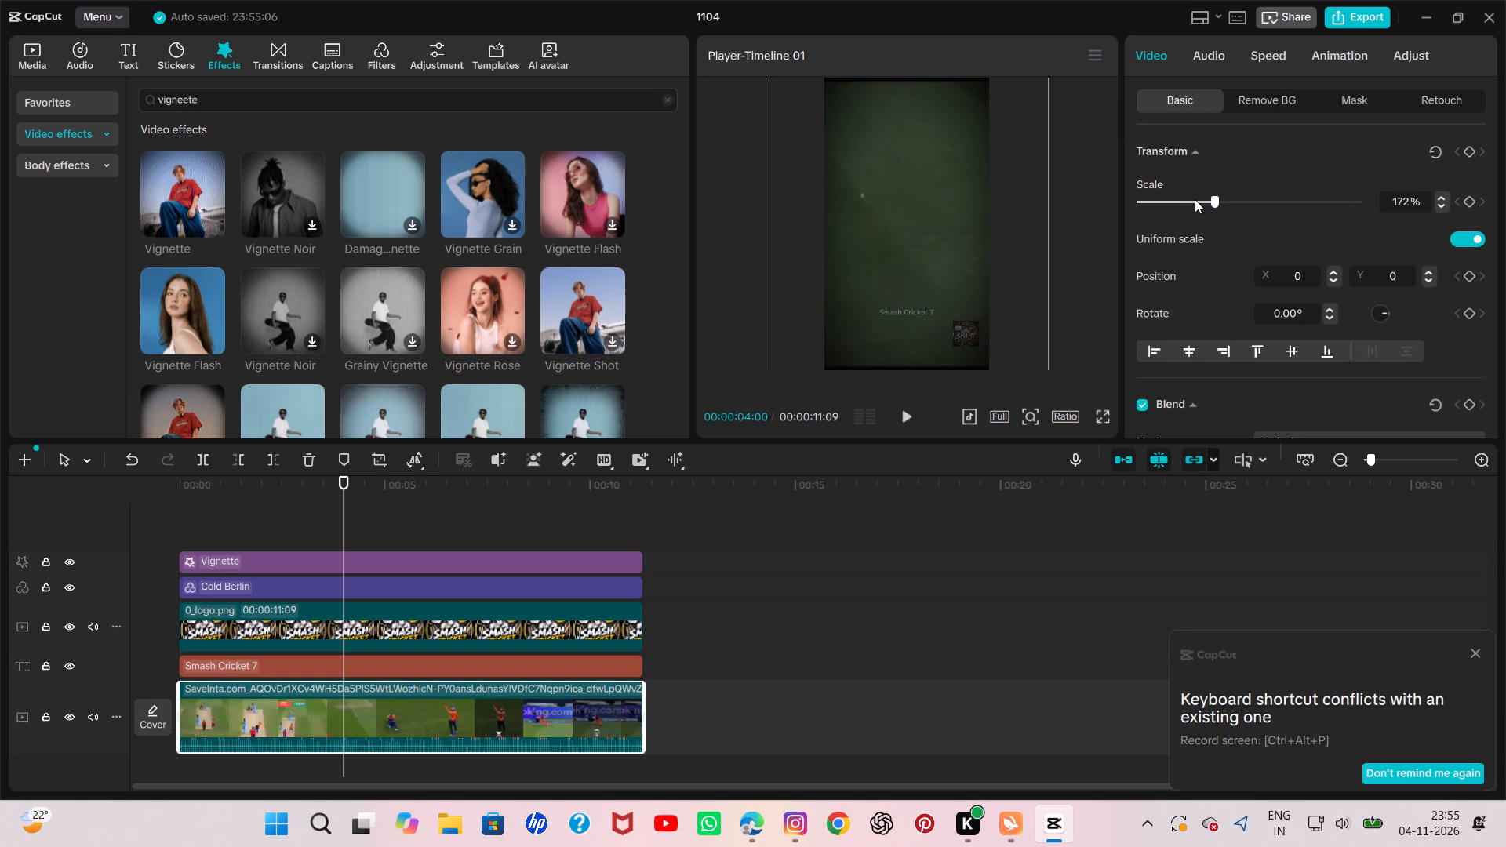
click(1195, 199)
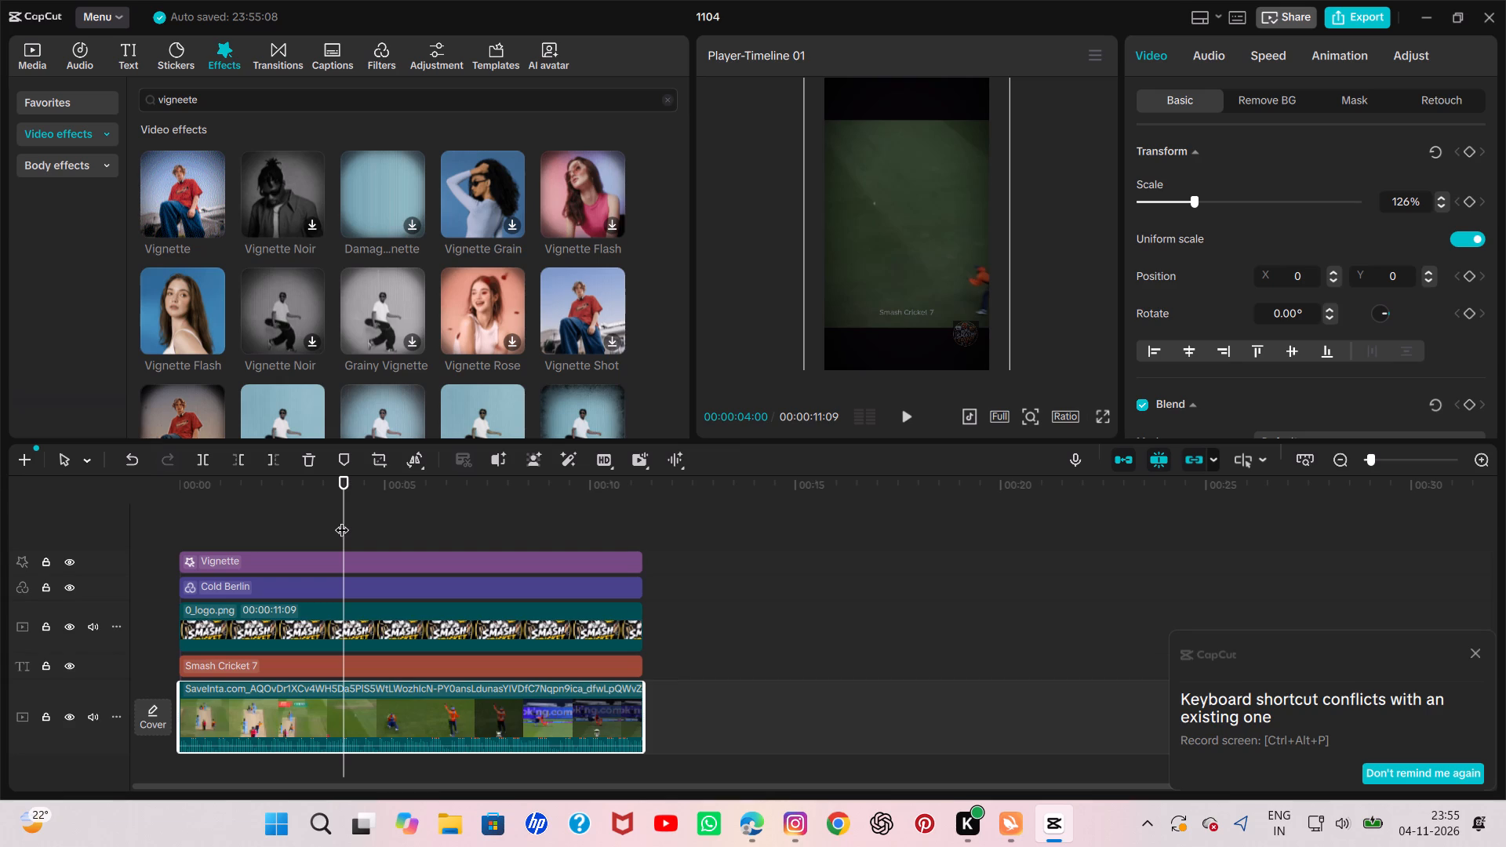
Split the main cricket clip at 00:00:04:00.
click(199, 457)
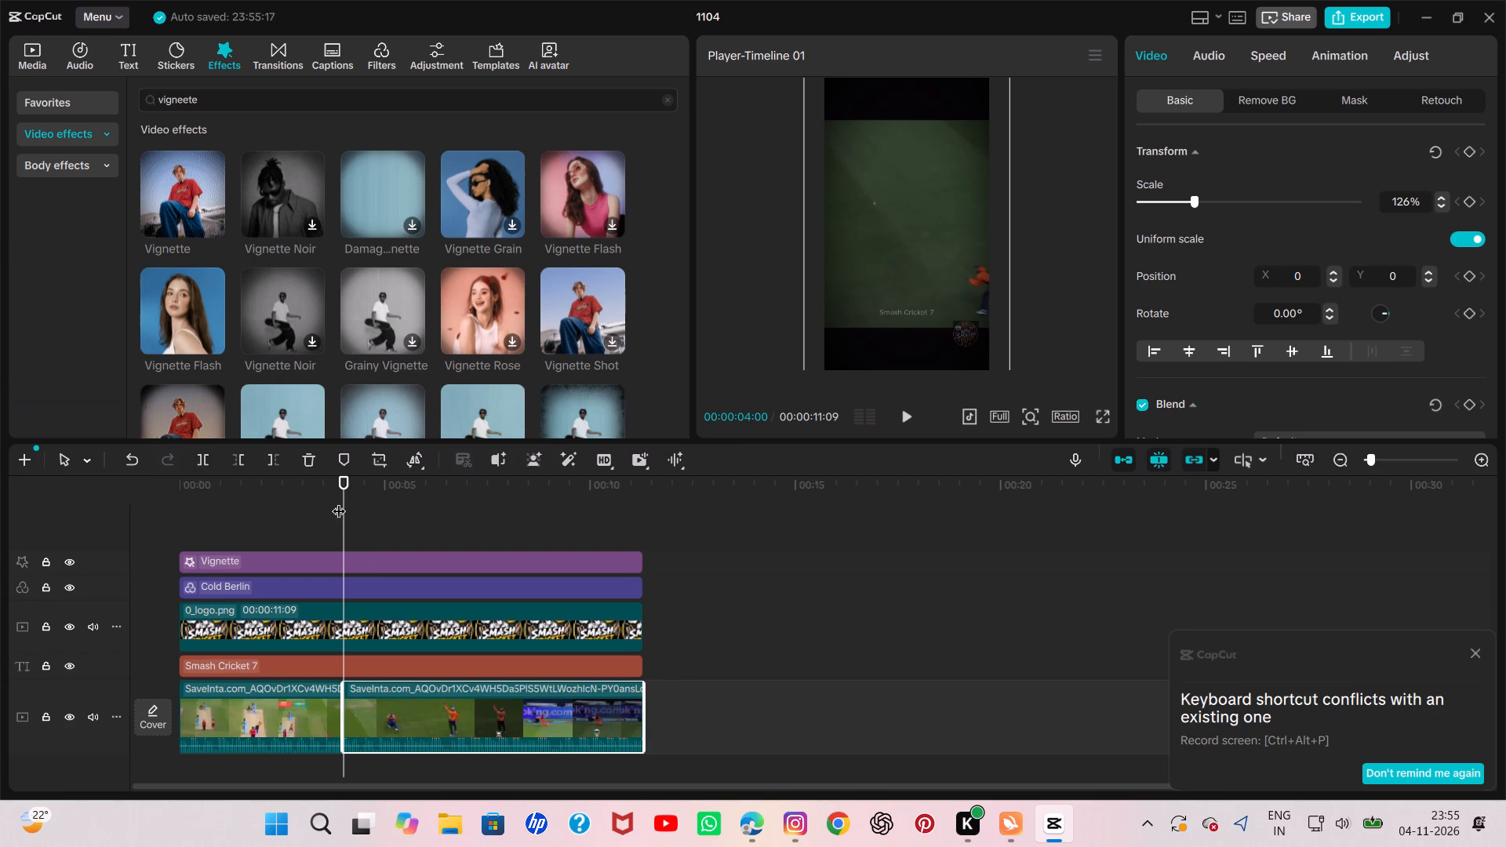
Find the end of the fielder's catch shot and split the second cricket clip segment at 00:00:06:04.
drag(347, 501, 367, 501)
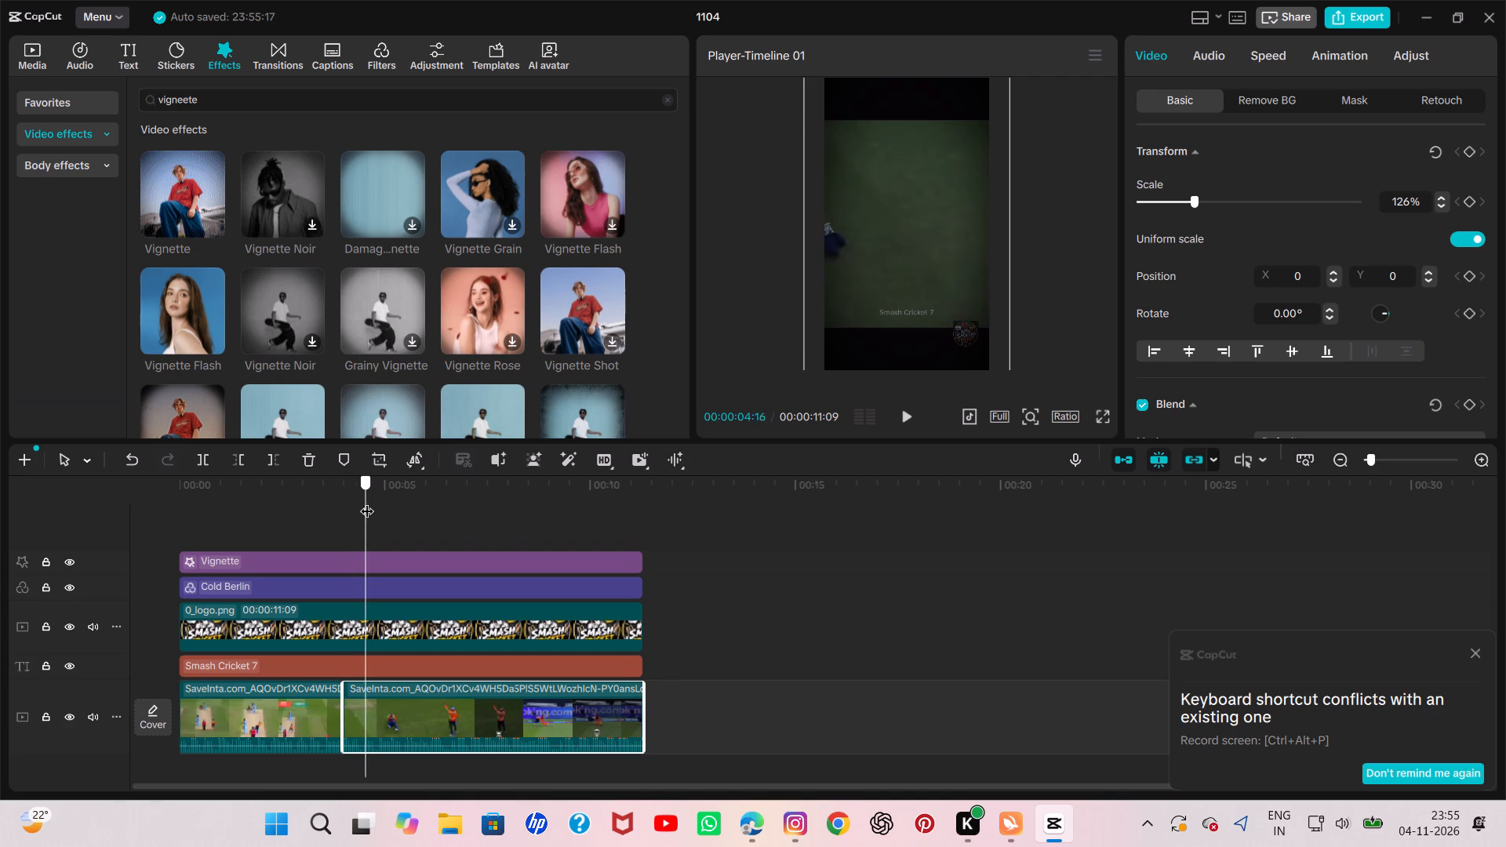
drag(367, 501, 348, 505)
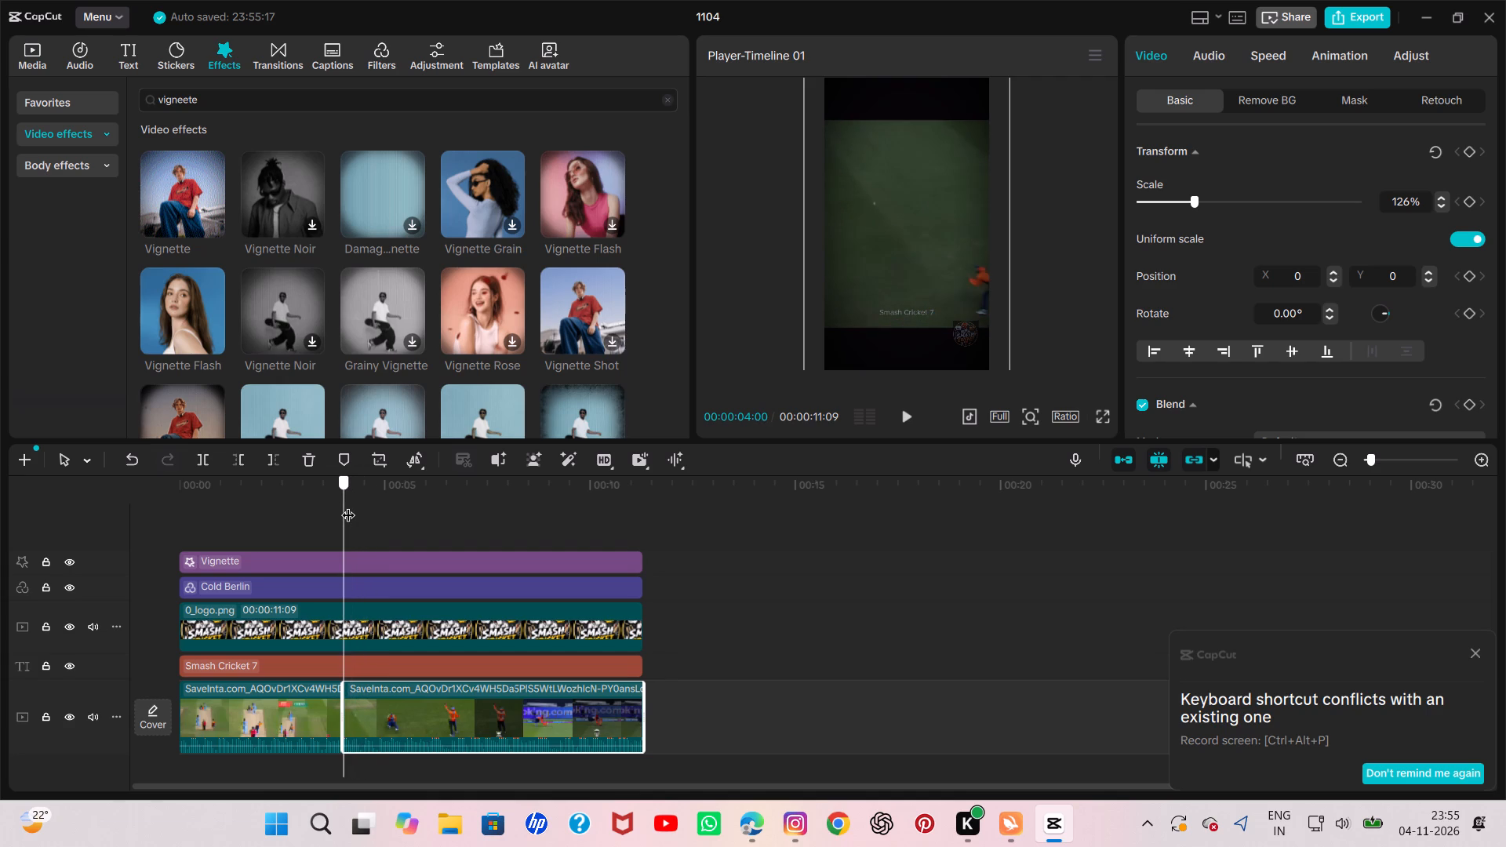
drag(348, 505, 351, 505)
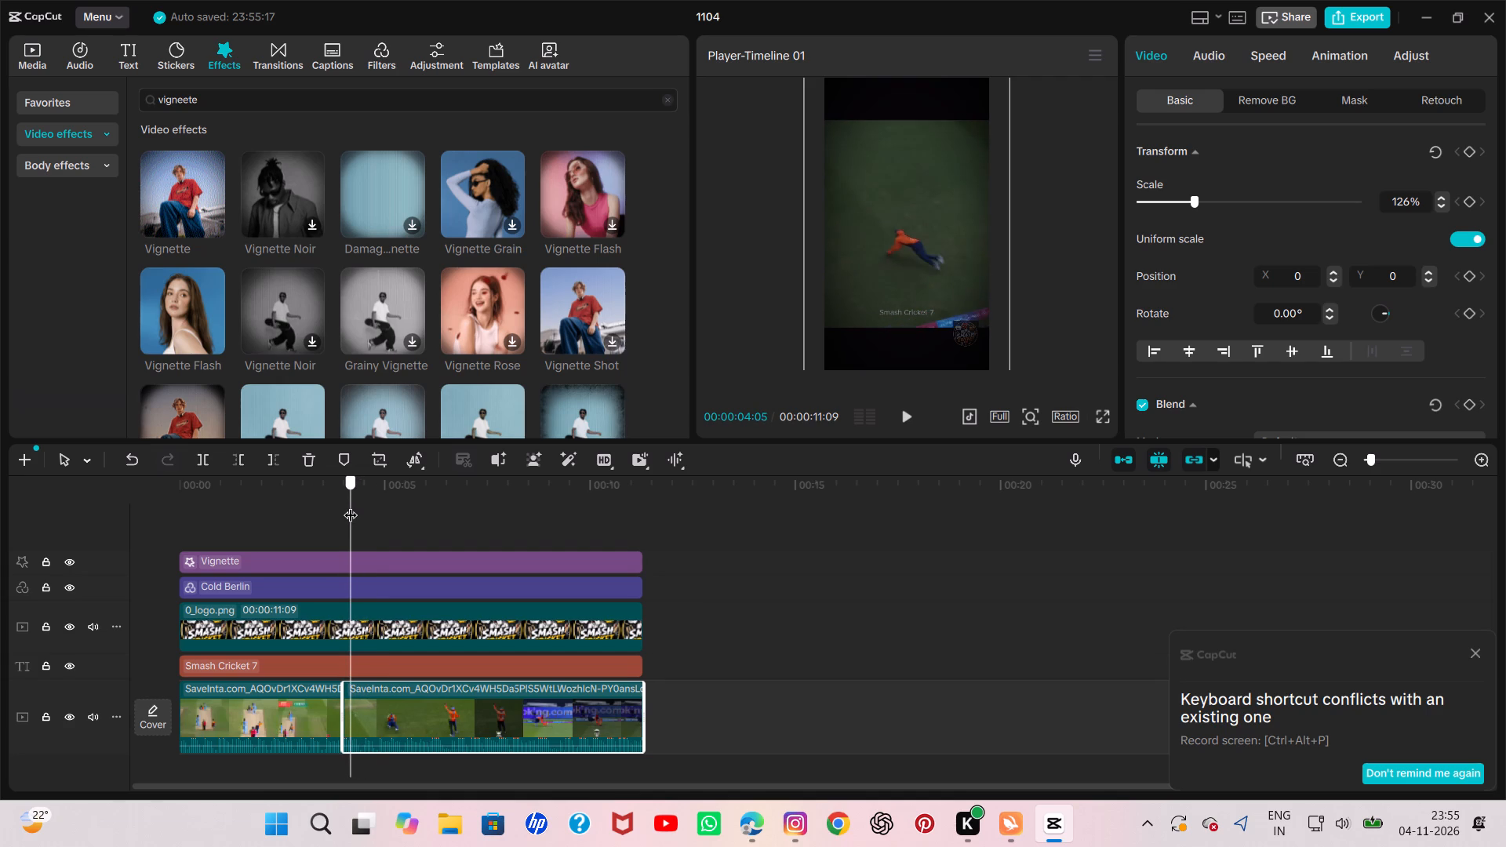
drag(351, 505, 362, 503)
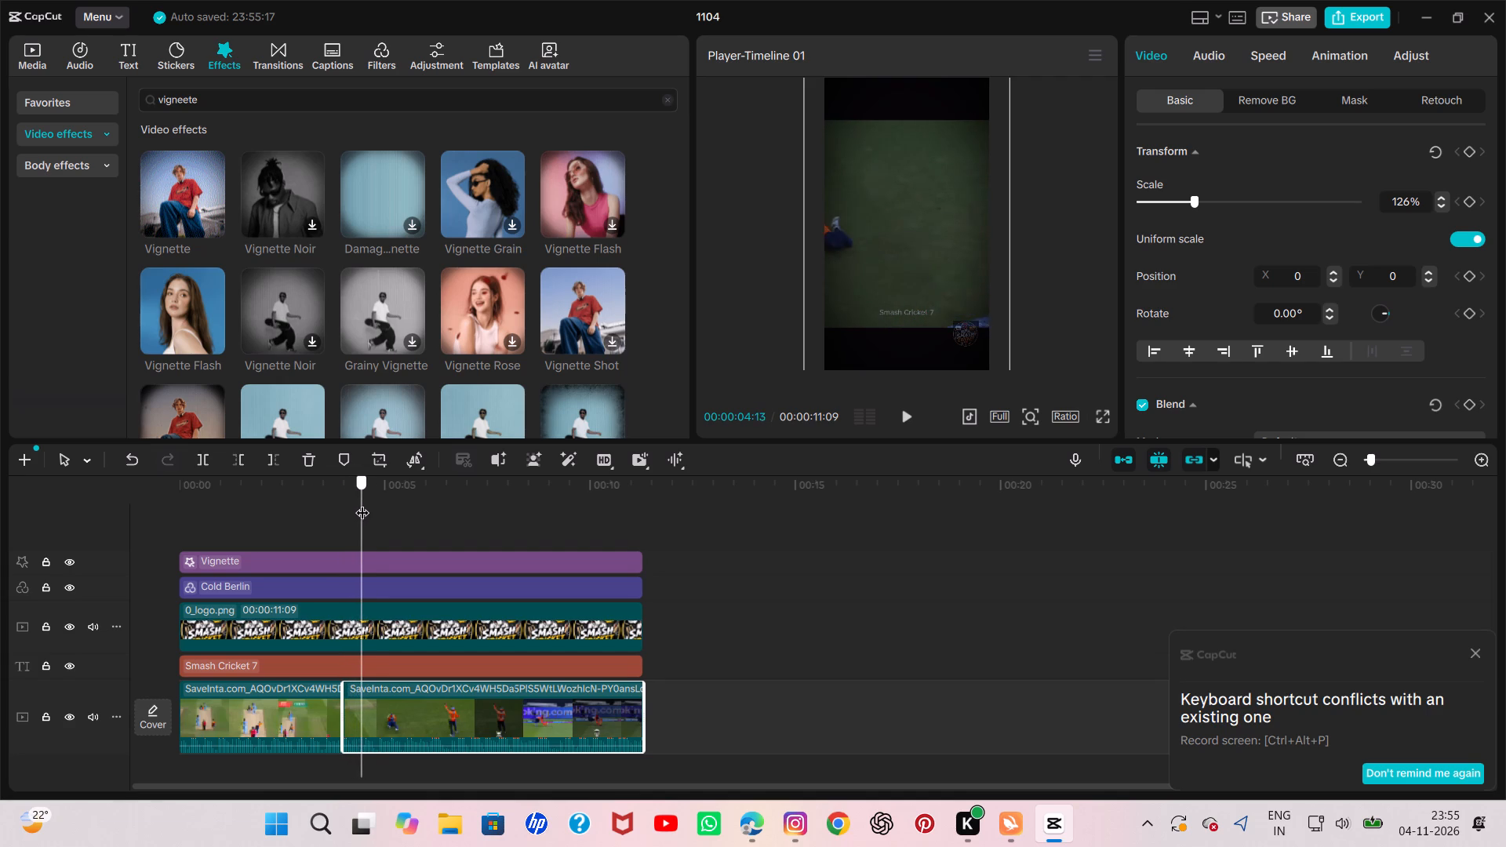
drag(362, 503, 371, 499)
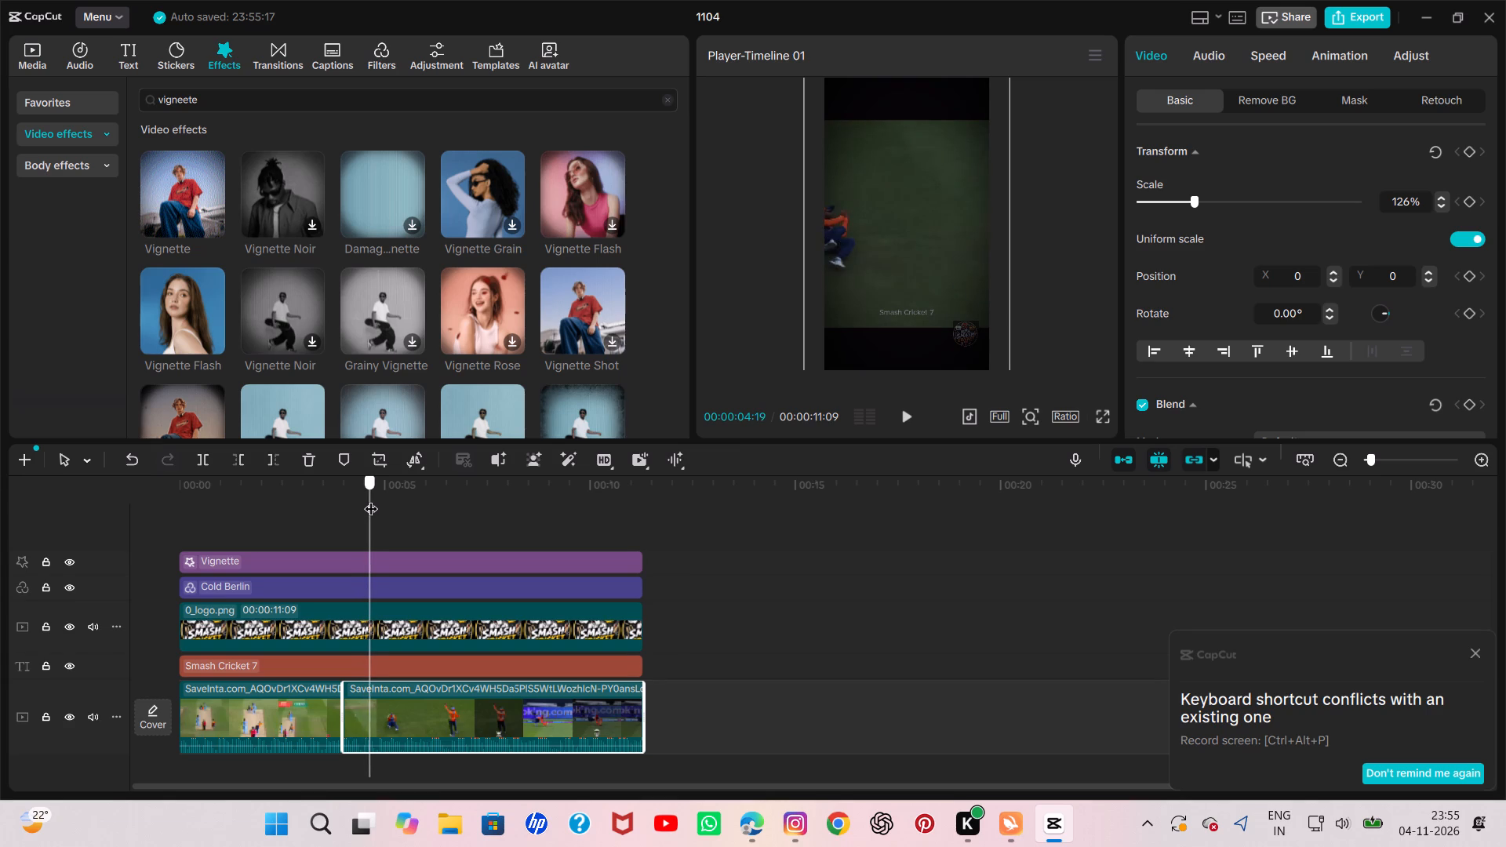
drag(371, 499, 400, 499)
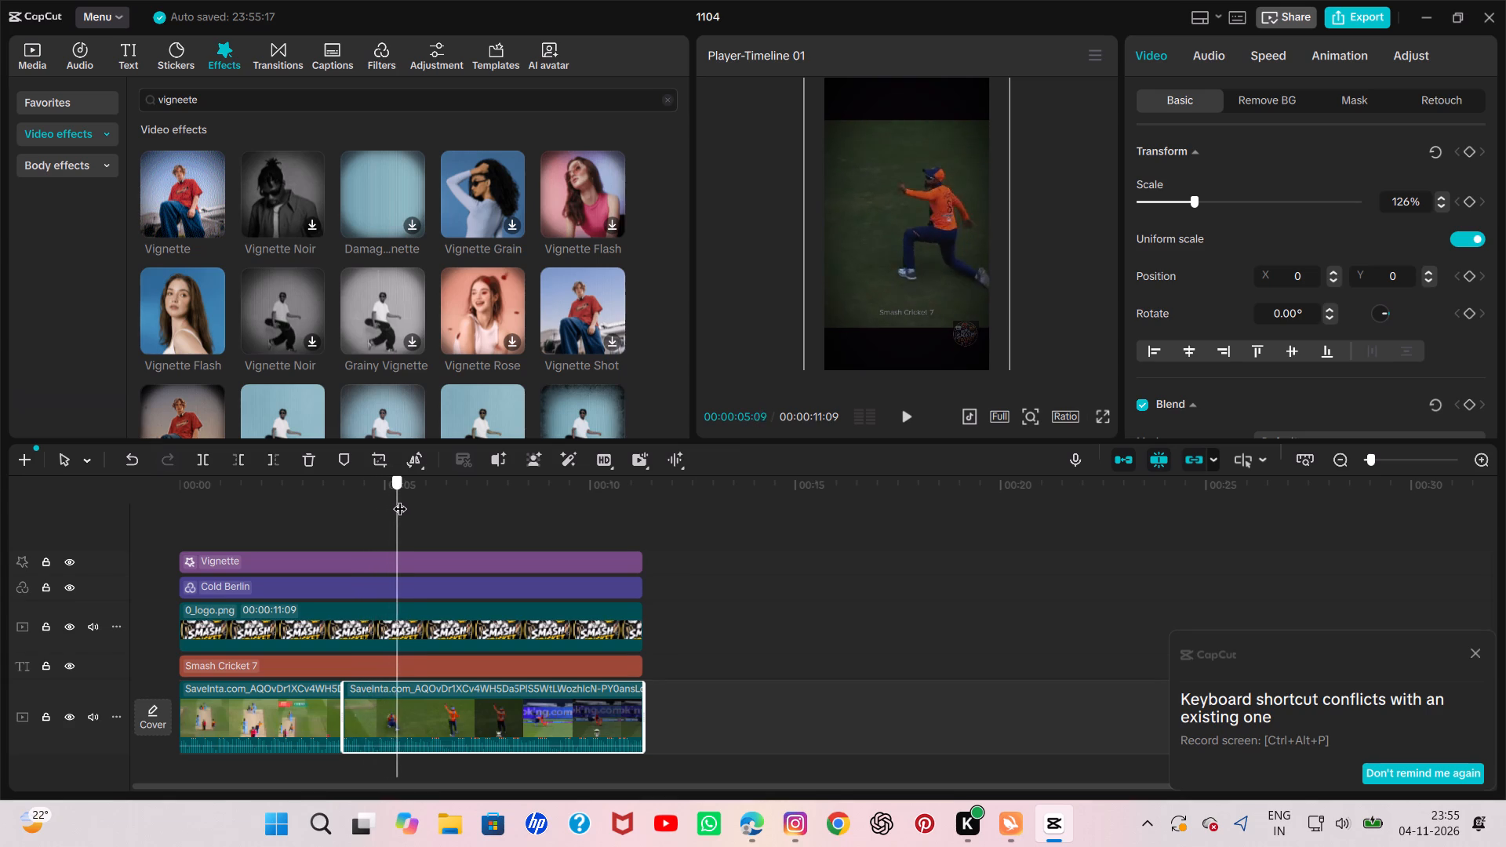
drag(400, 499, 428, 502)
key(Right)
key(Right)
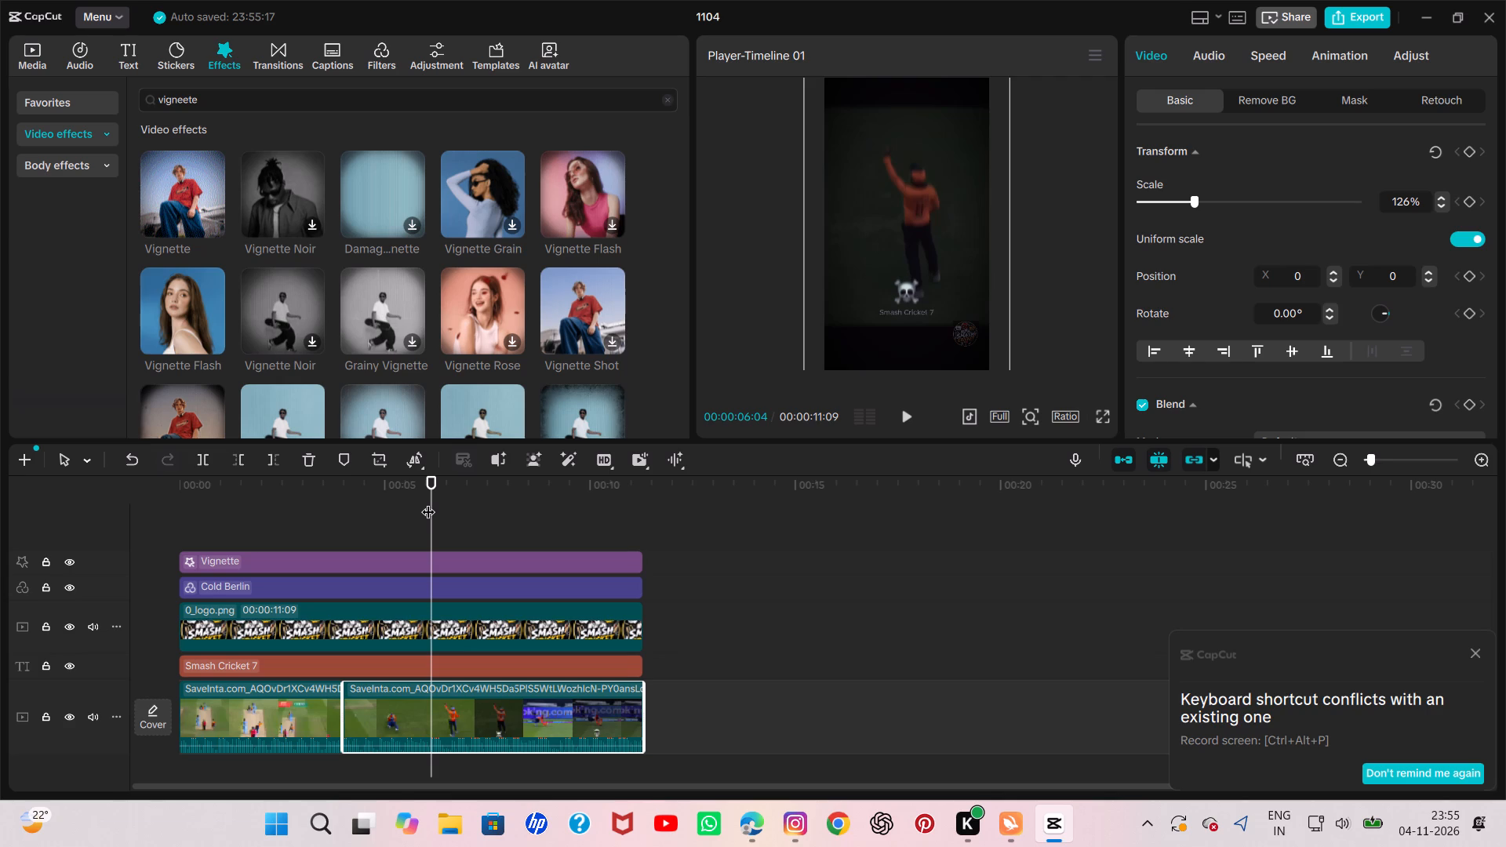
click(196, 456)
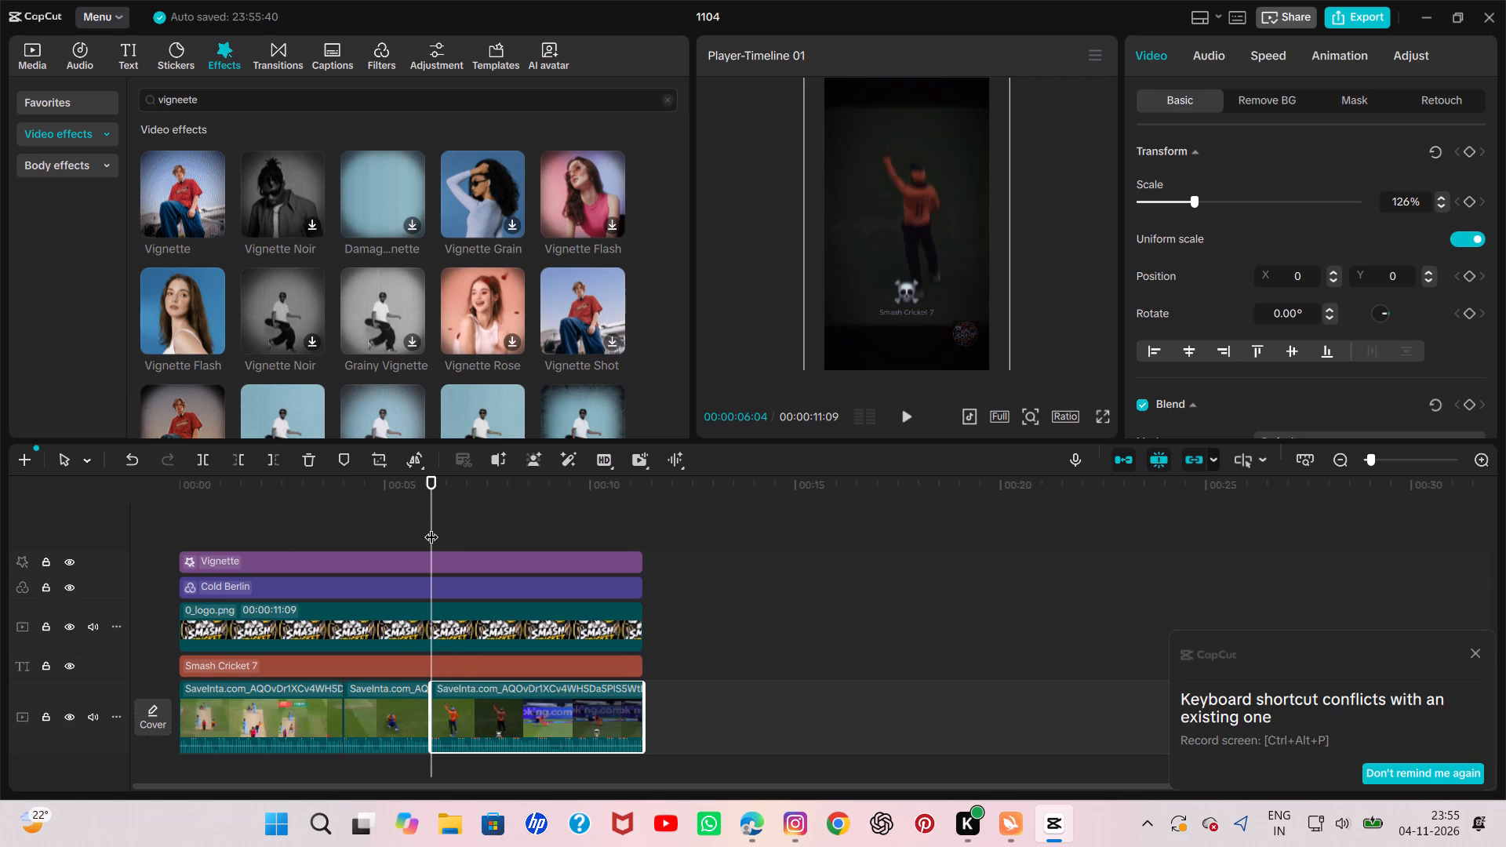
Reduce the middle cricket clip segment, between 00:00:04:00 and 00:00:06:04, to 118% scale.
click(378, 692)
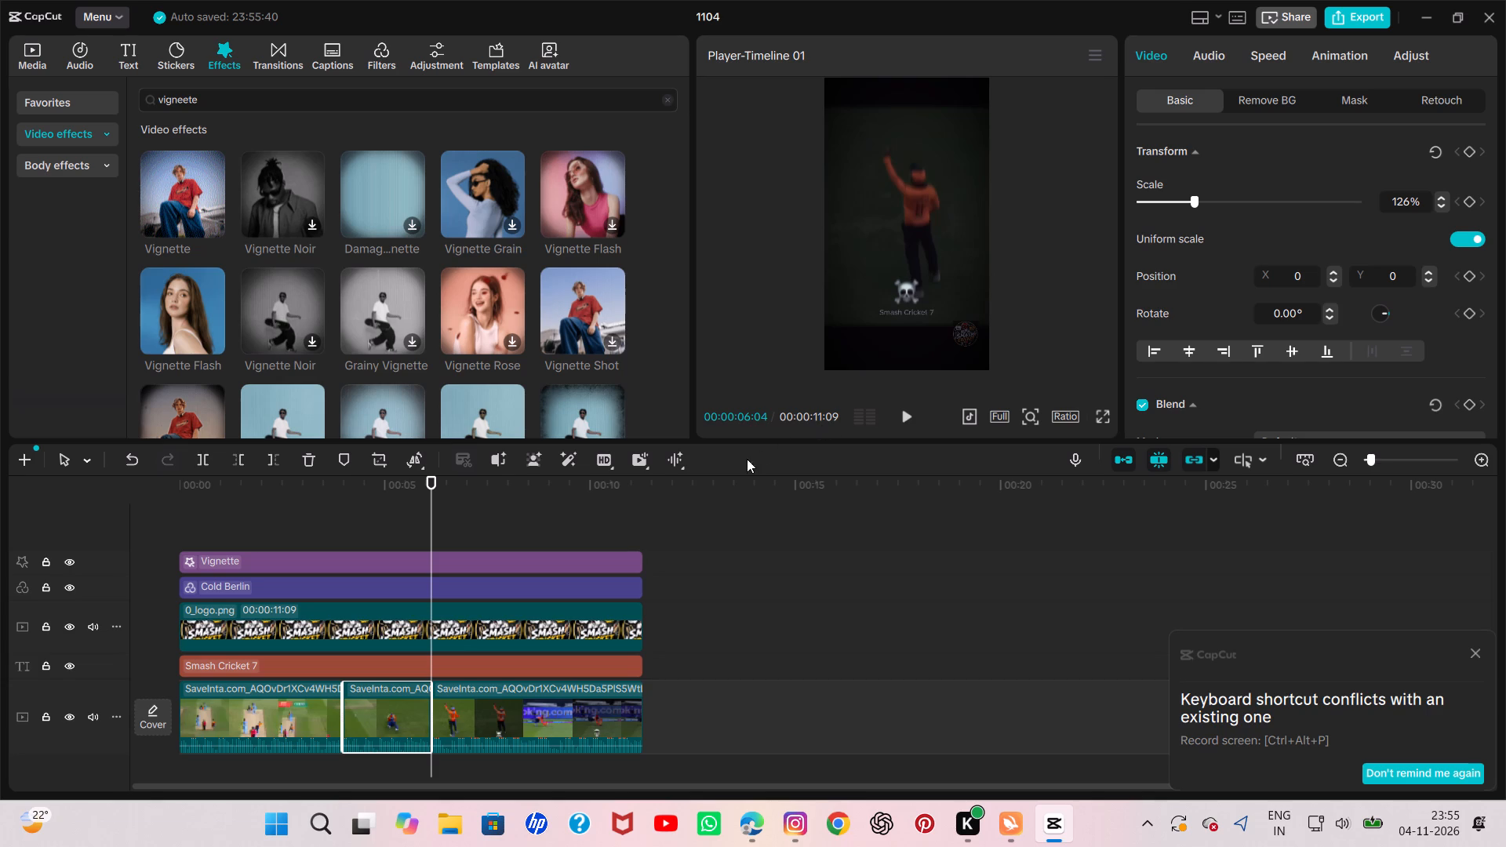
click(1213, 199)
click(1192, 202)
click(977, 249)
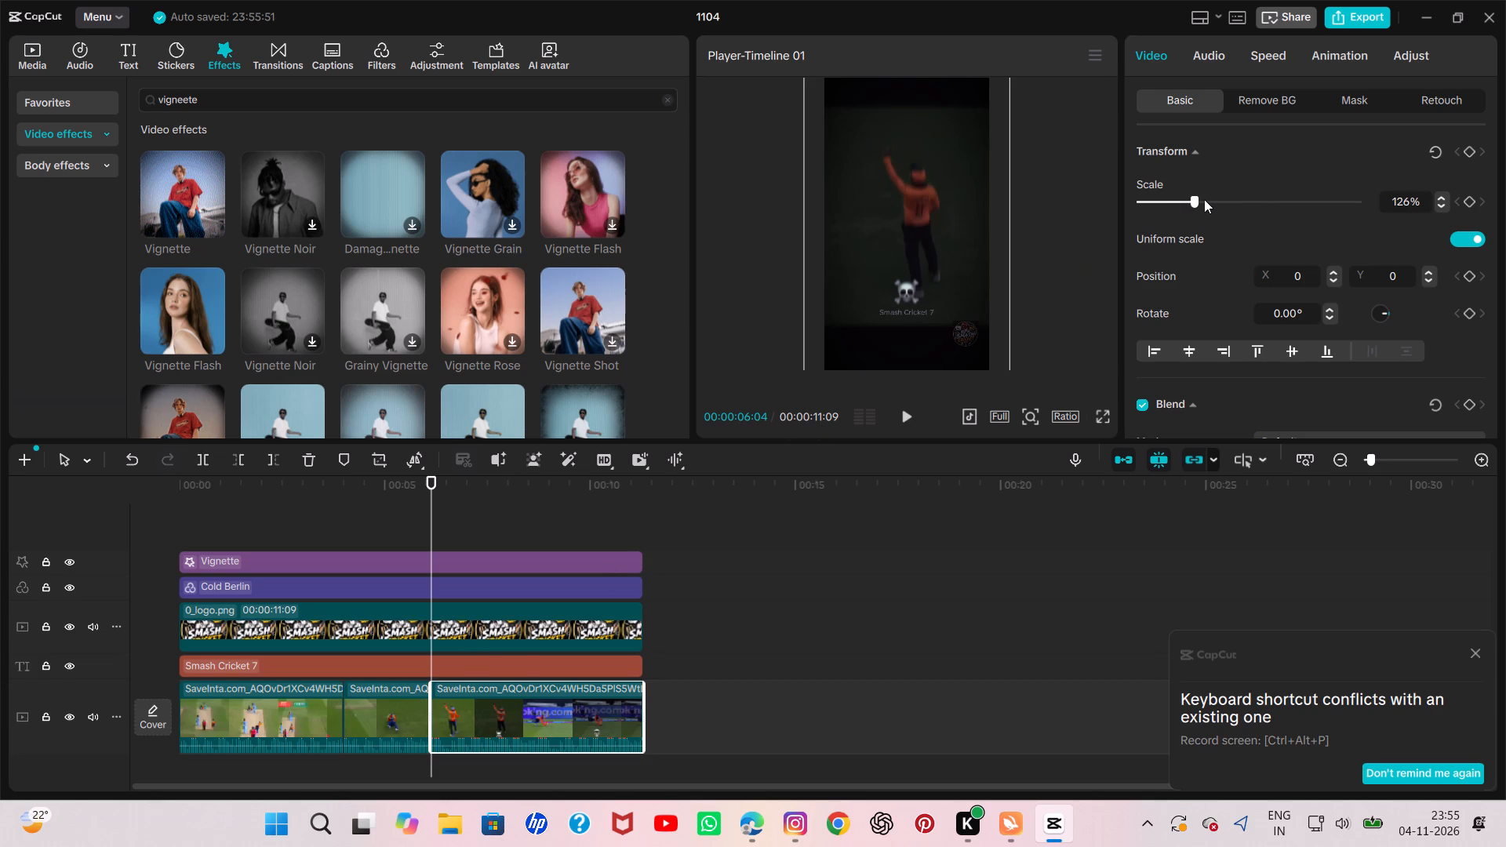
click(381, 725)
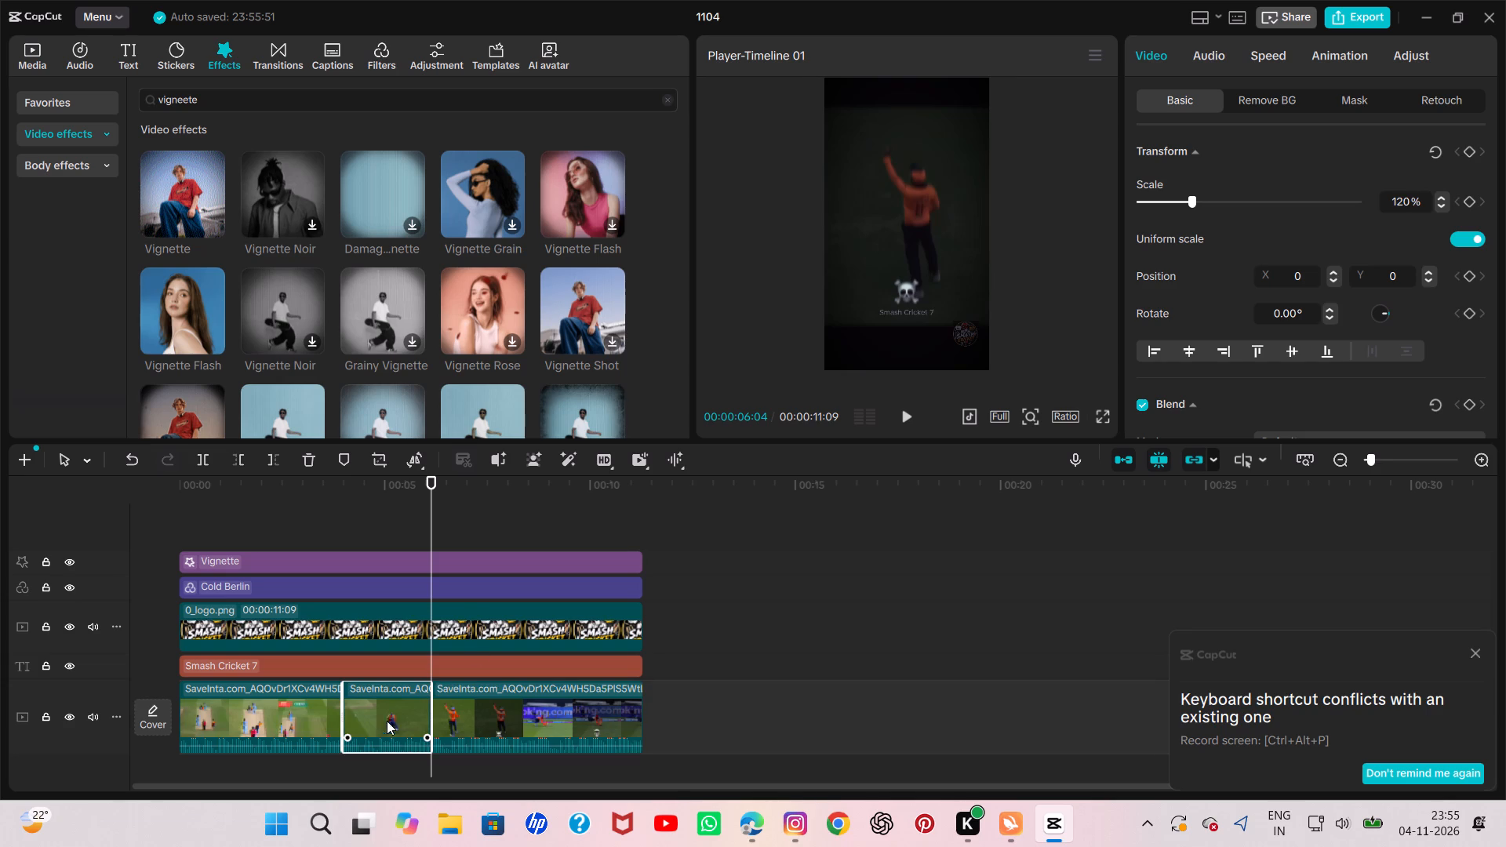
click(971, 306)
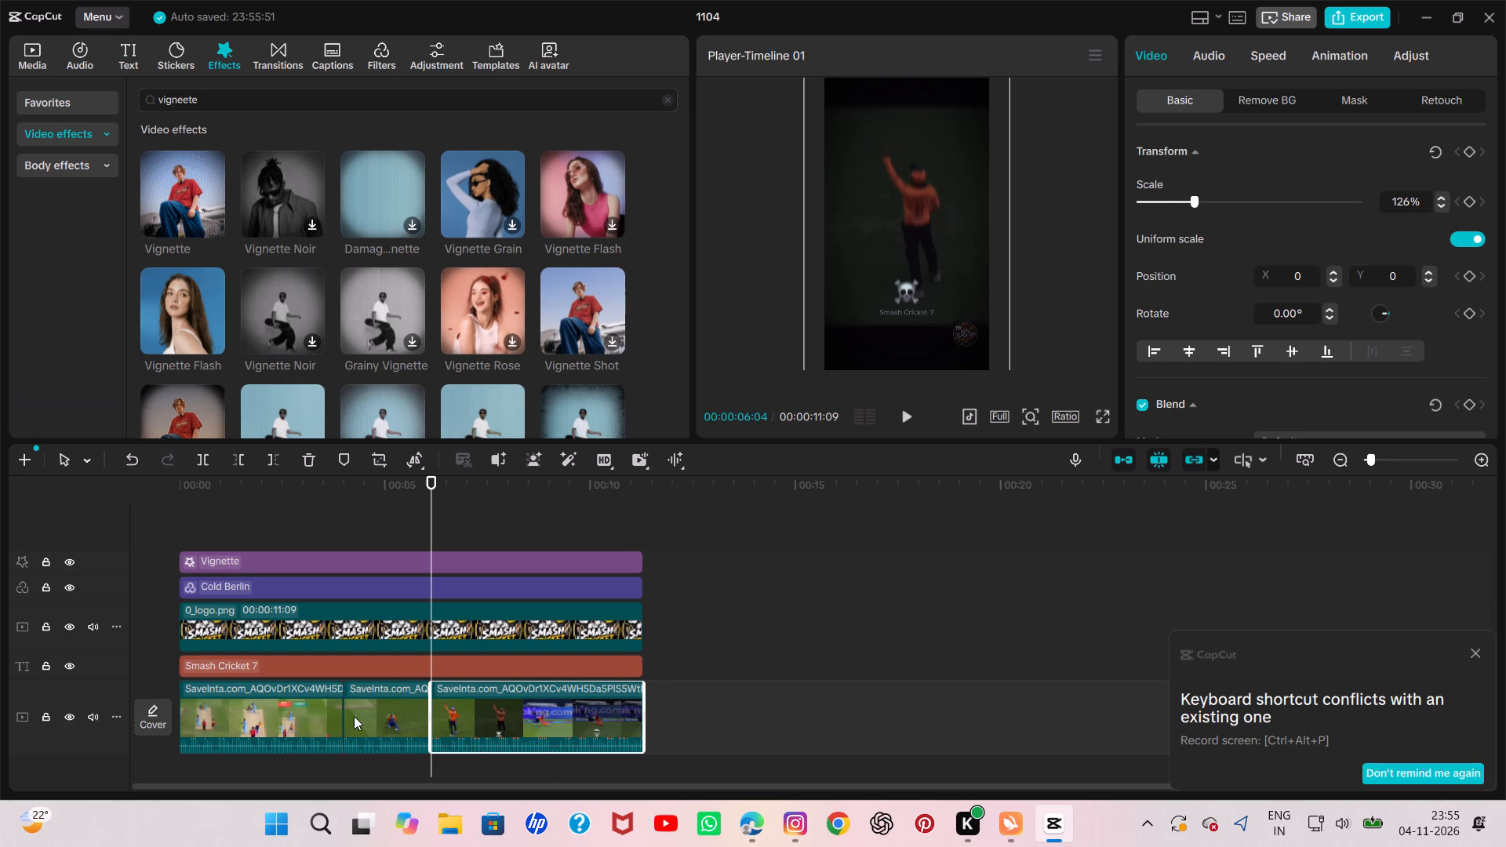
drag(431, 524, 357, 536)
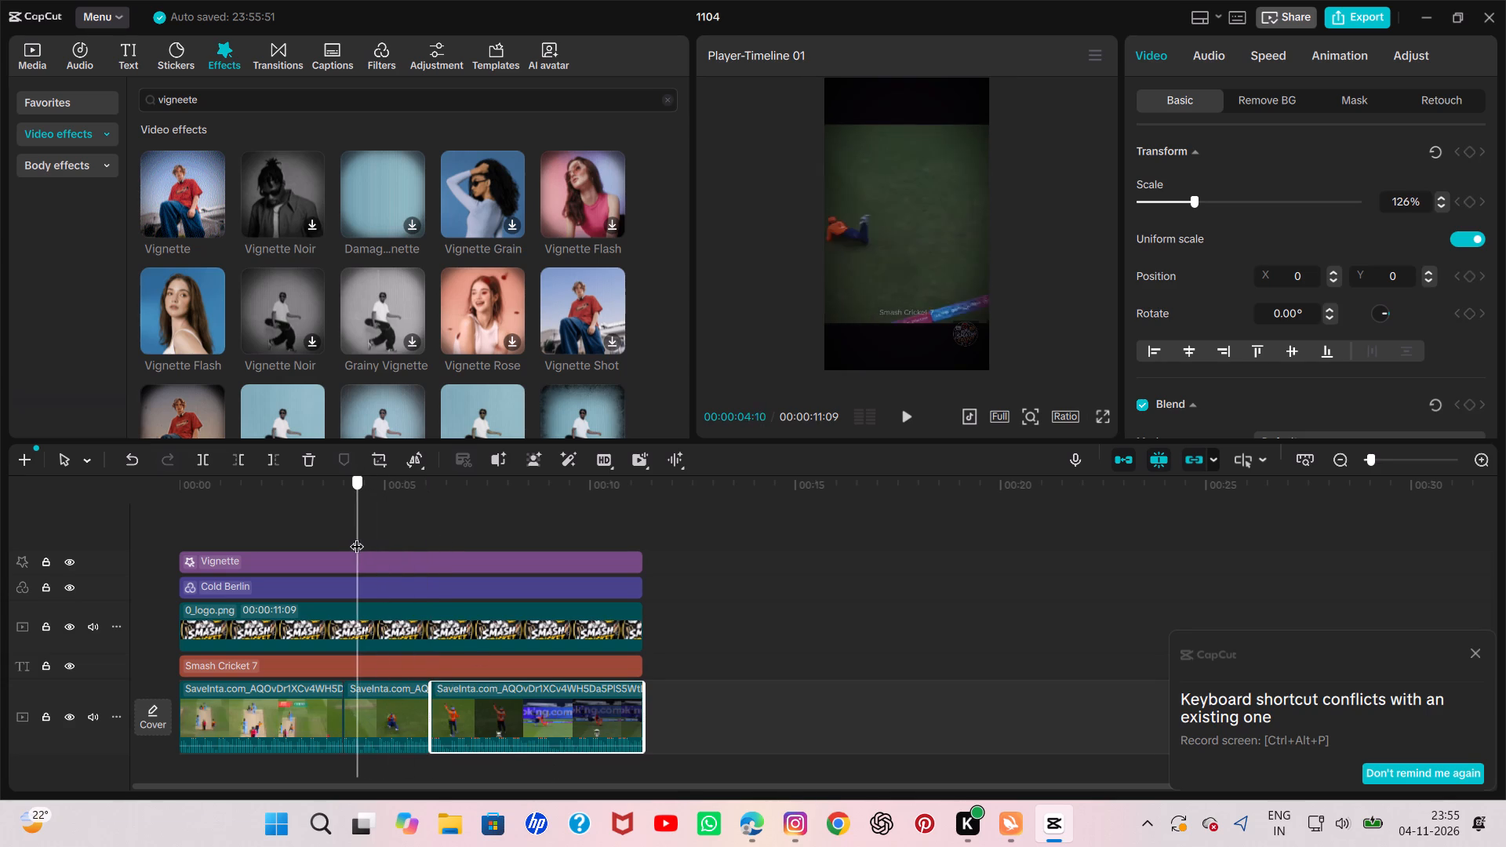
drag(357, 536, 341, 540)
click(399, 729)
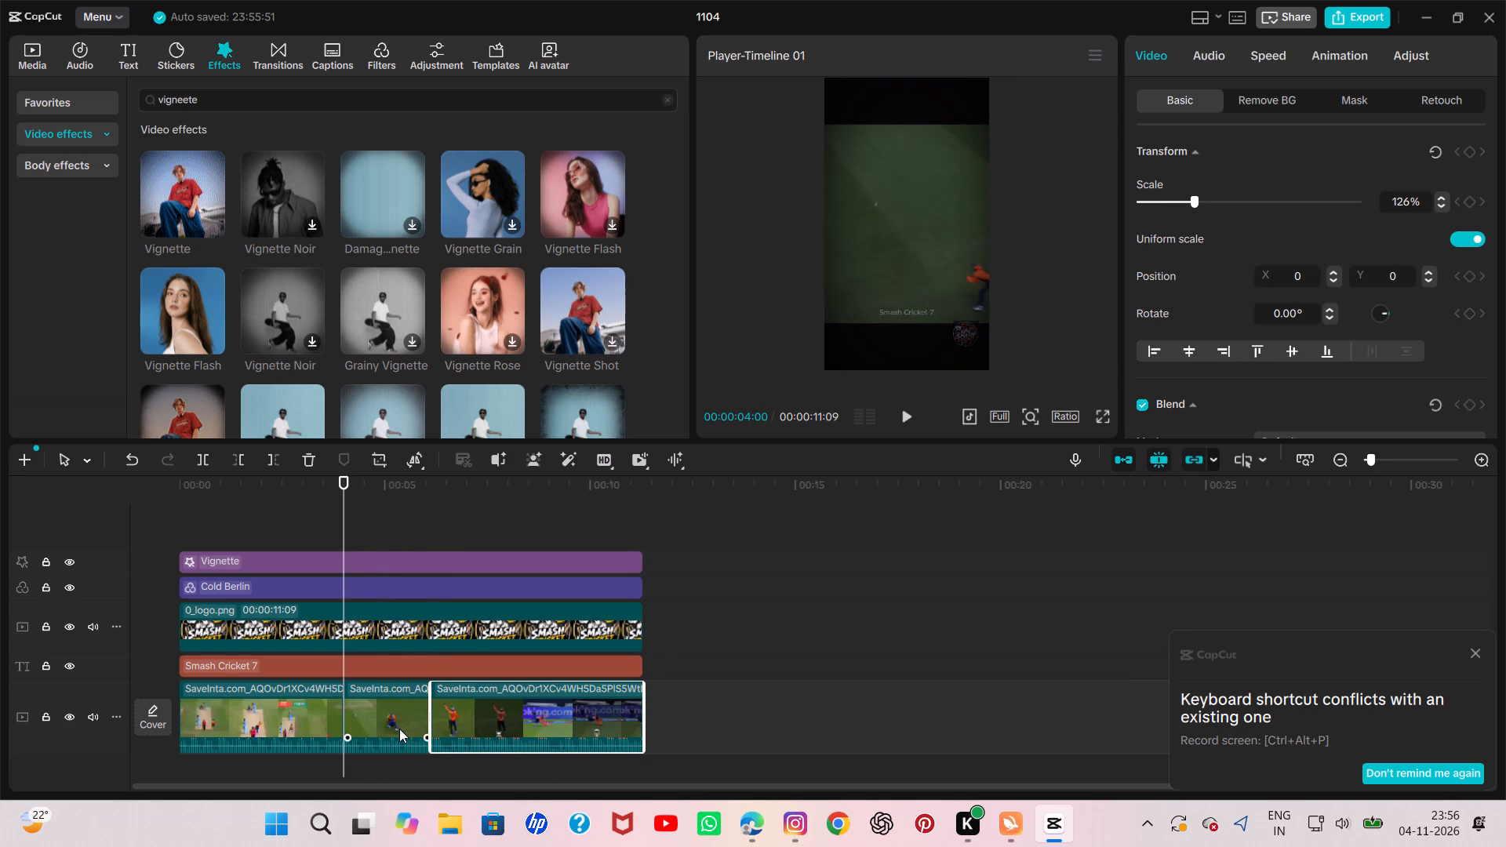
click(1213, 194)
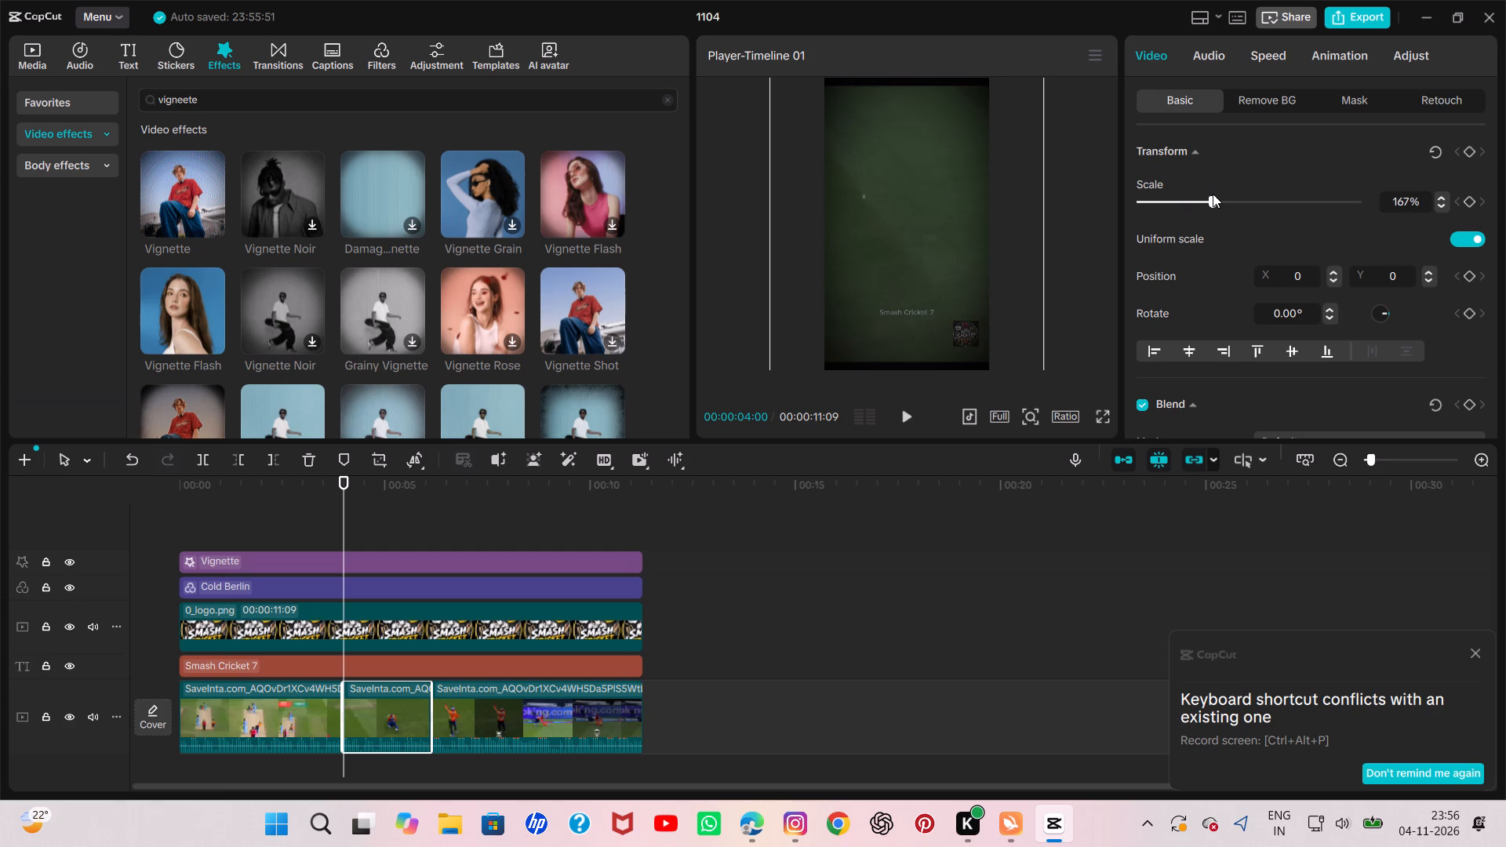
click(1191, 200)
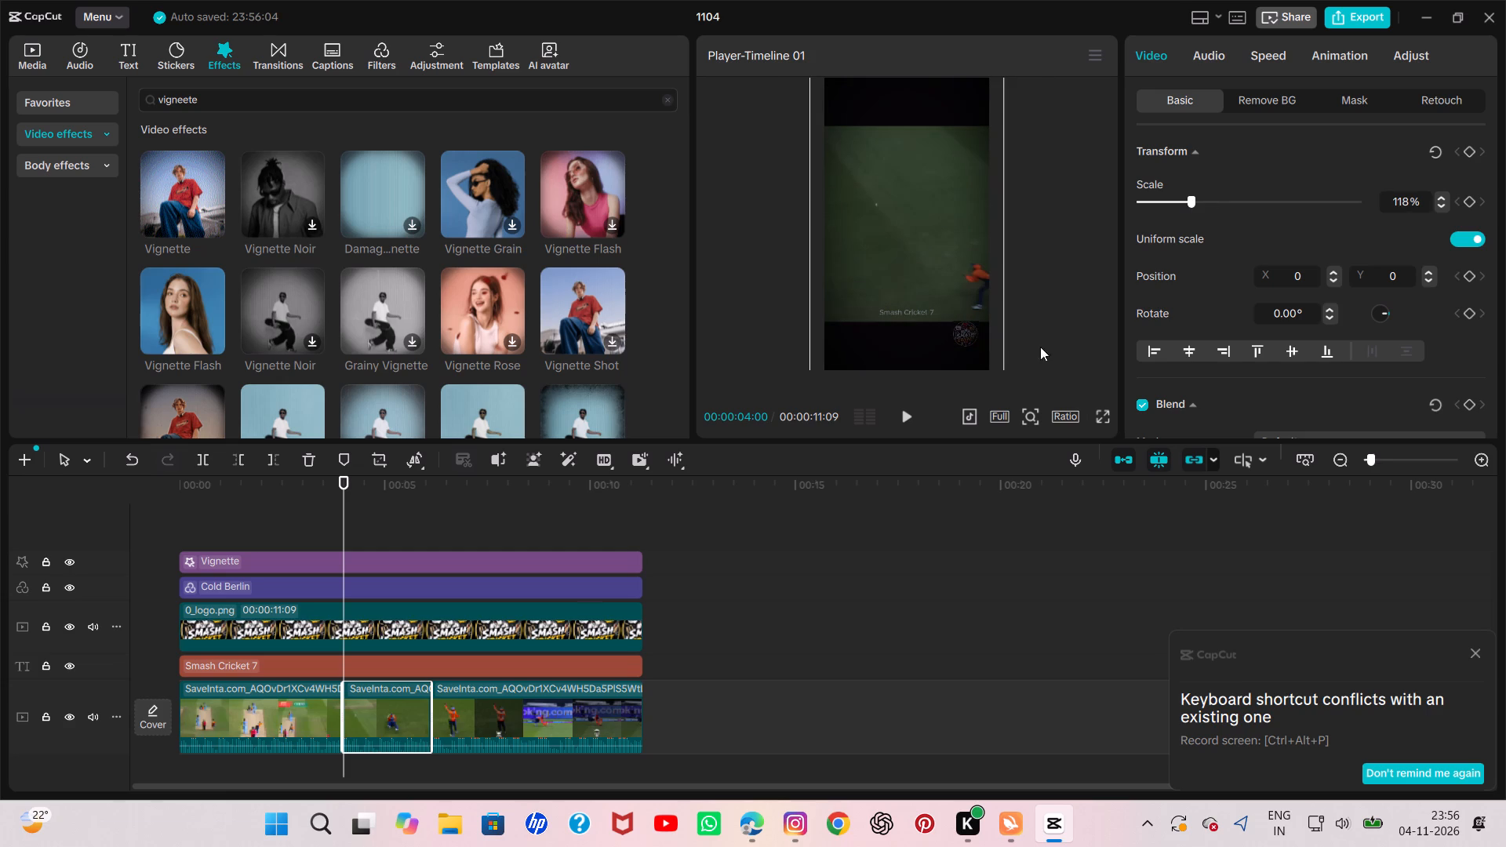
Play the whole video from the start in full-screen preview, then return to the editor.
drag(339, 514, 105, 570)
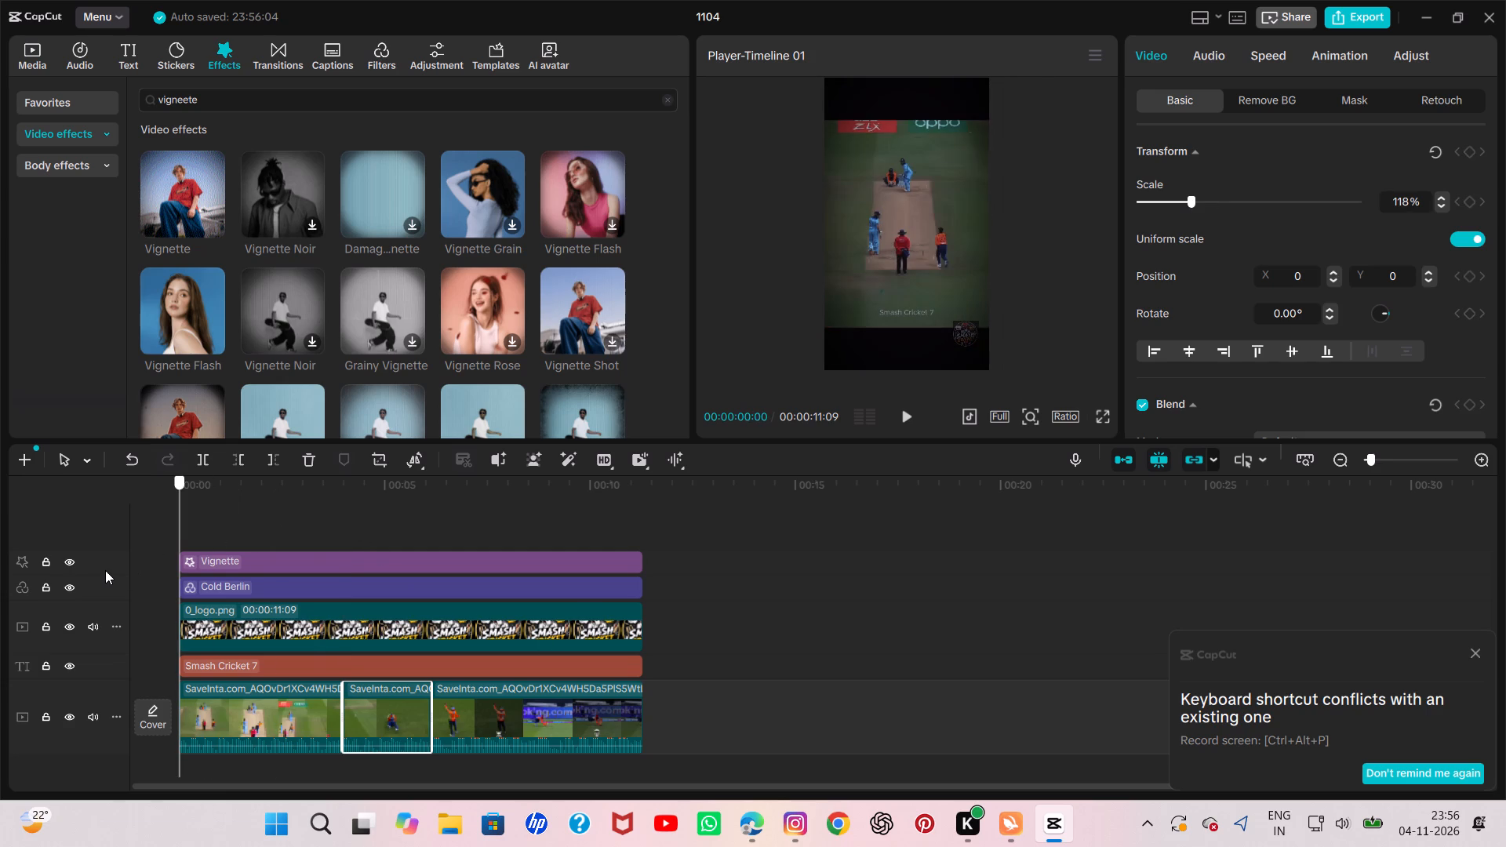
drag(105, 570, 104, 572)
click(1097, 411)
key(space)
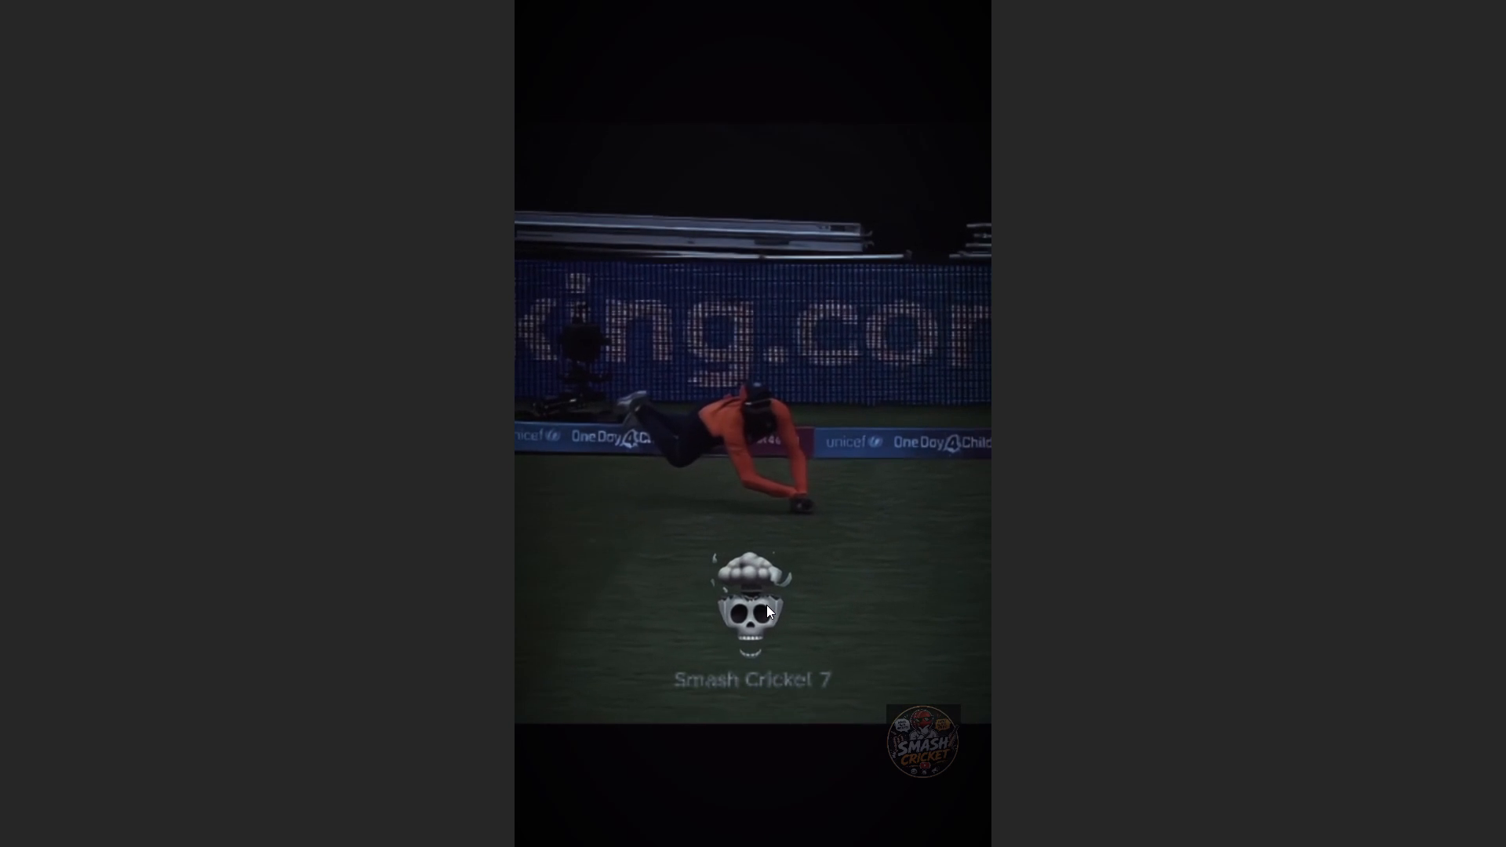
key(space)
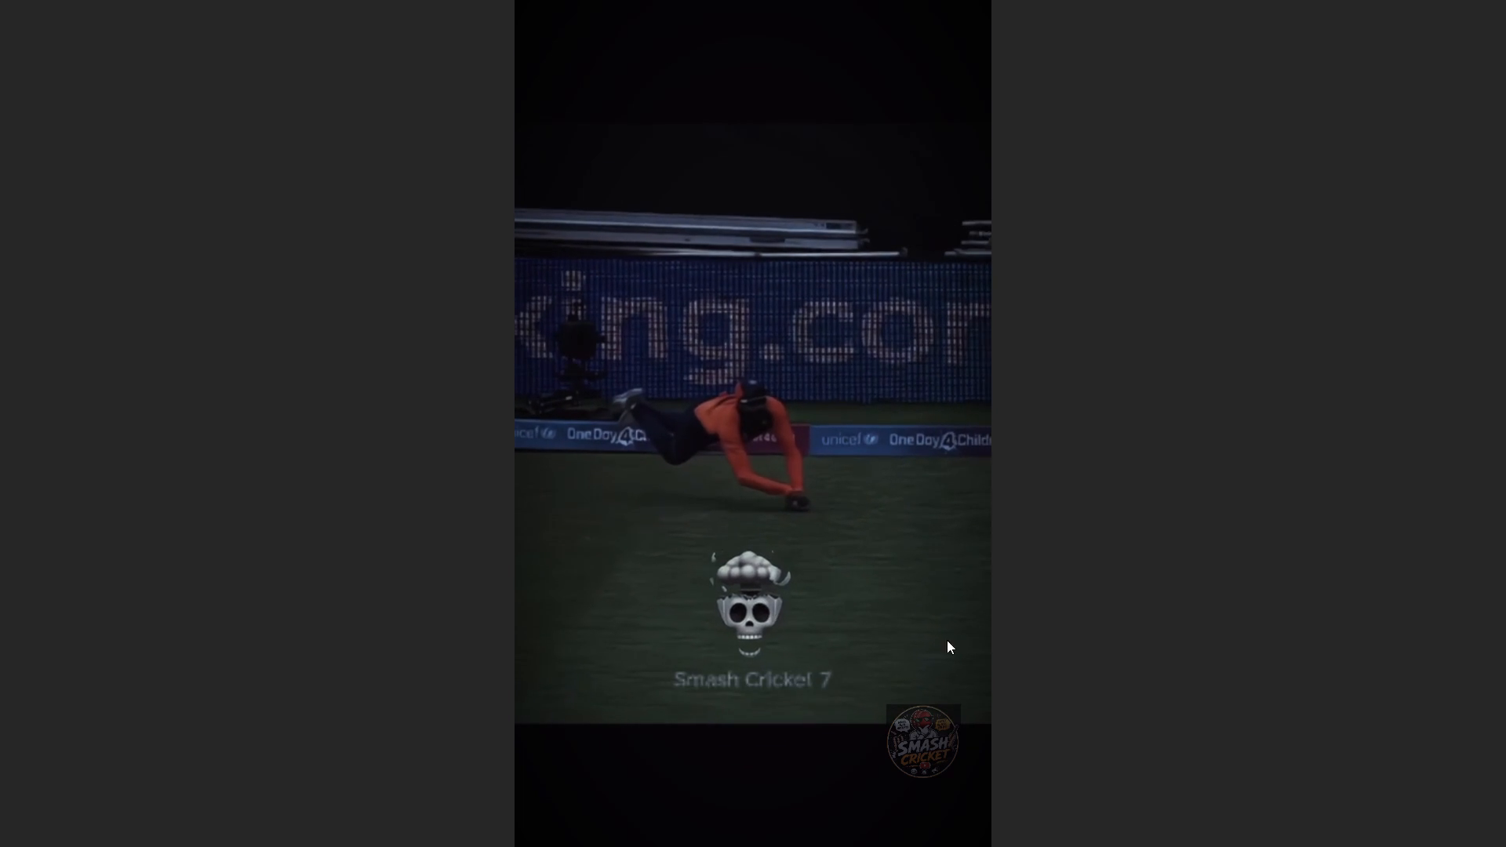
click(955, 661)
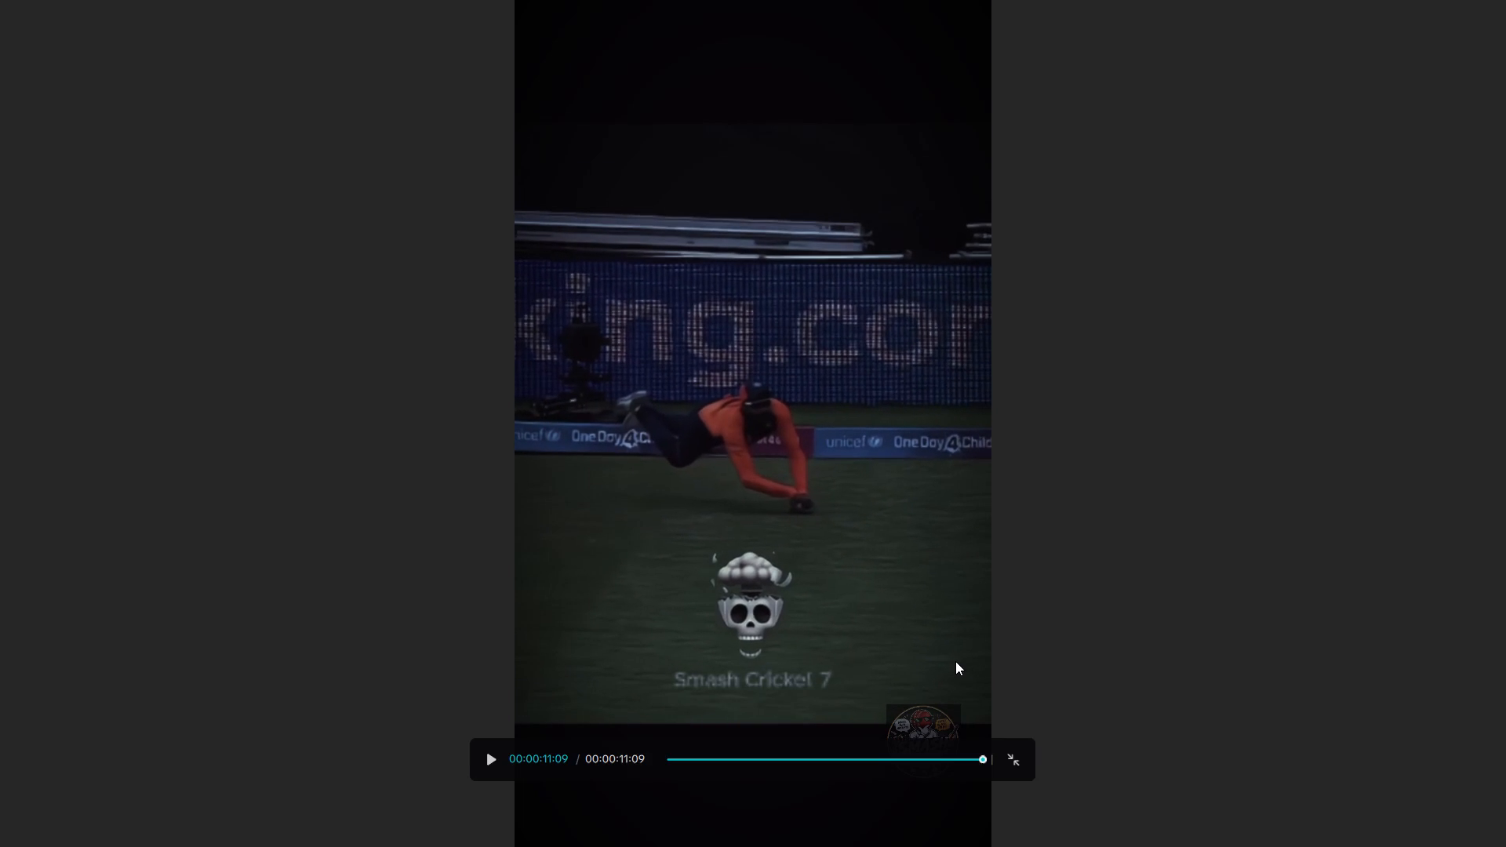
click(1015, 753)
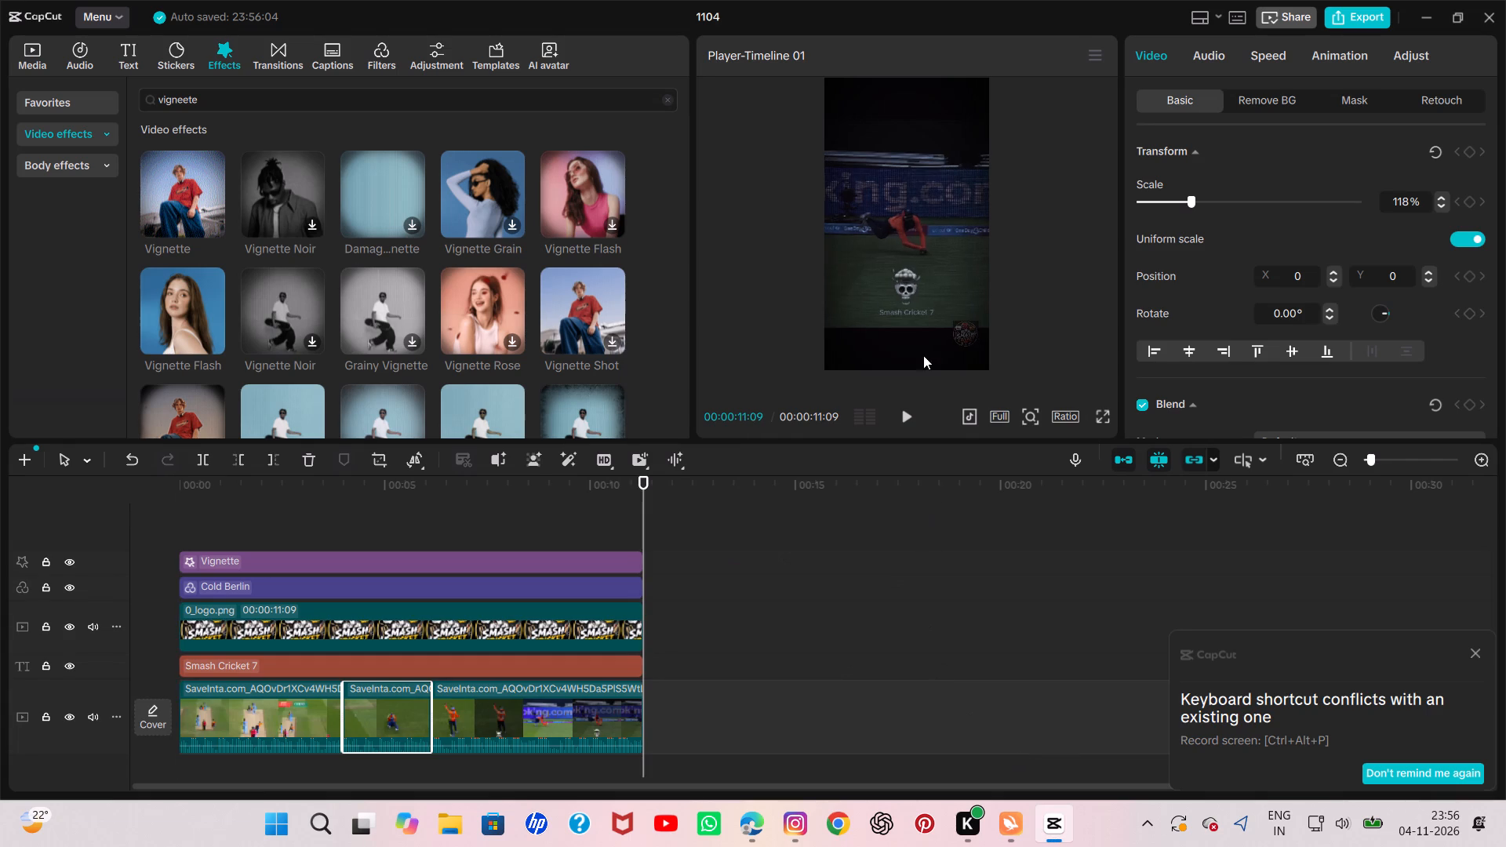
Move the Smash Cricket 7 caption straight down into the black bar below the footage, keeping it horizontally centred.
click(921, 317)
drag(912, 310, 912, 322)
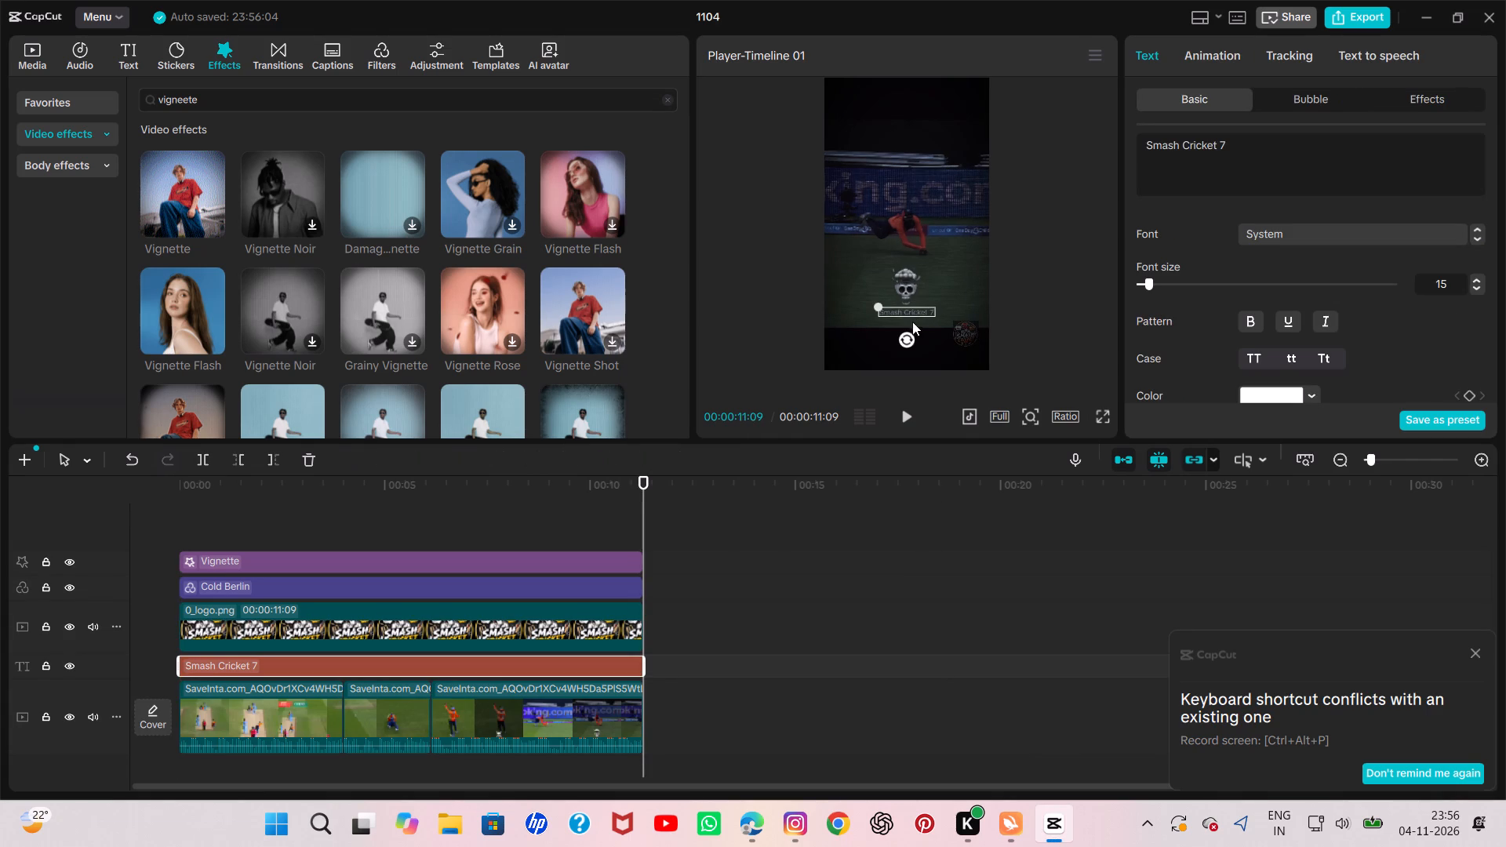
drag(912, 322, 913, 336)
click(908, 305)
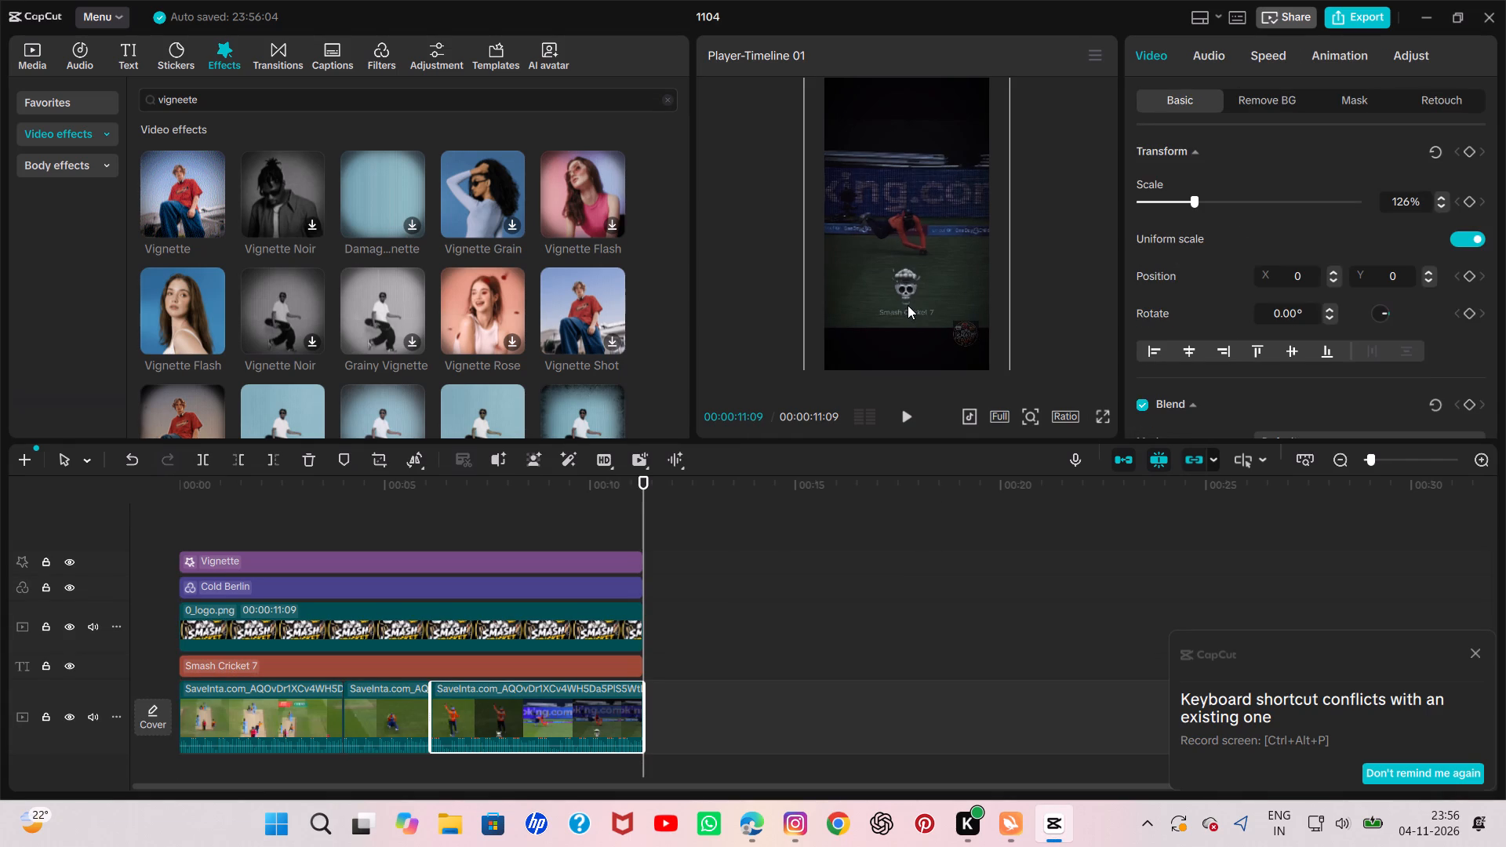
click(905, 311)
click(905, 311)
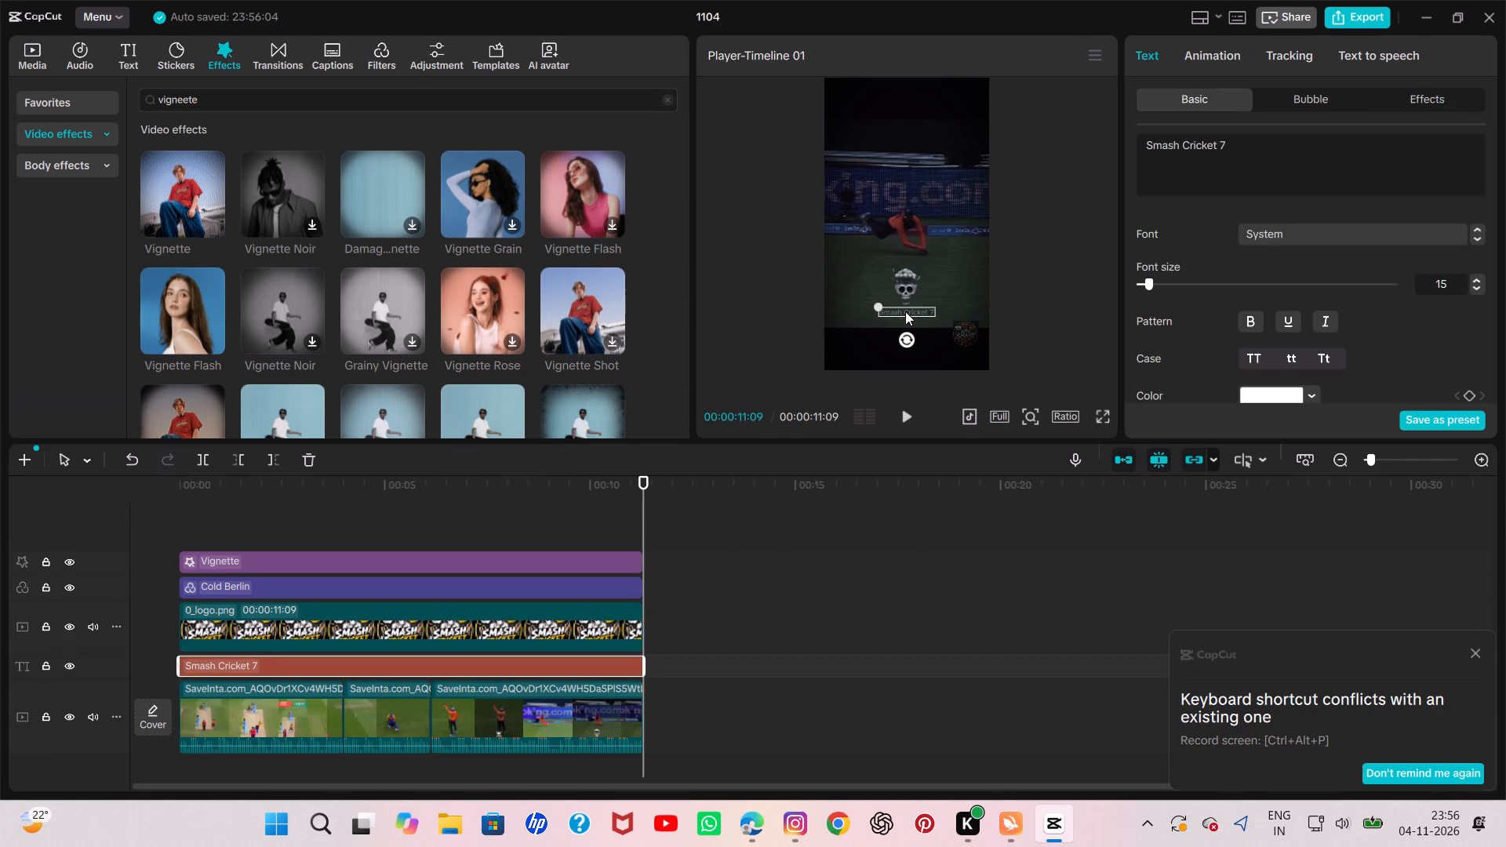
click(905, 311)
drag(905, 308, 904, 341)
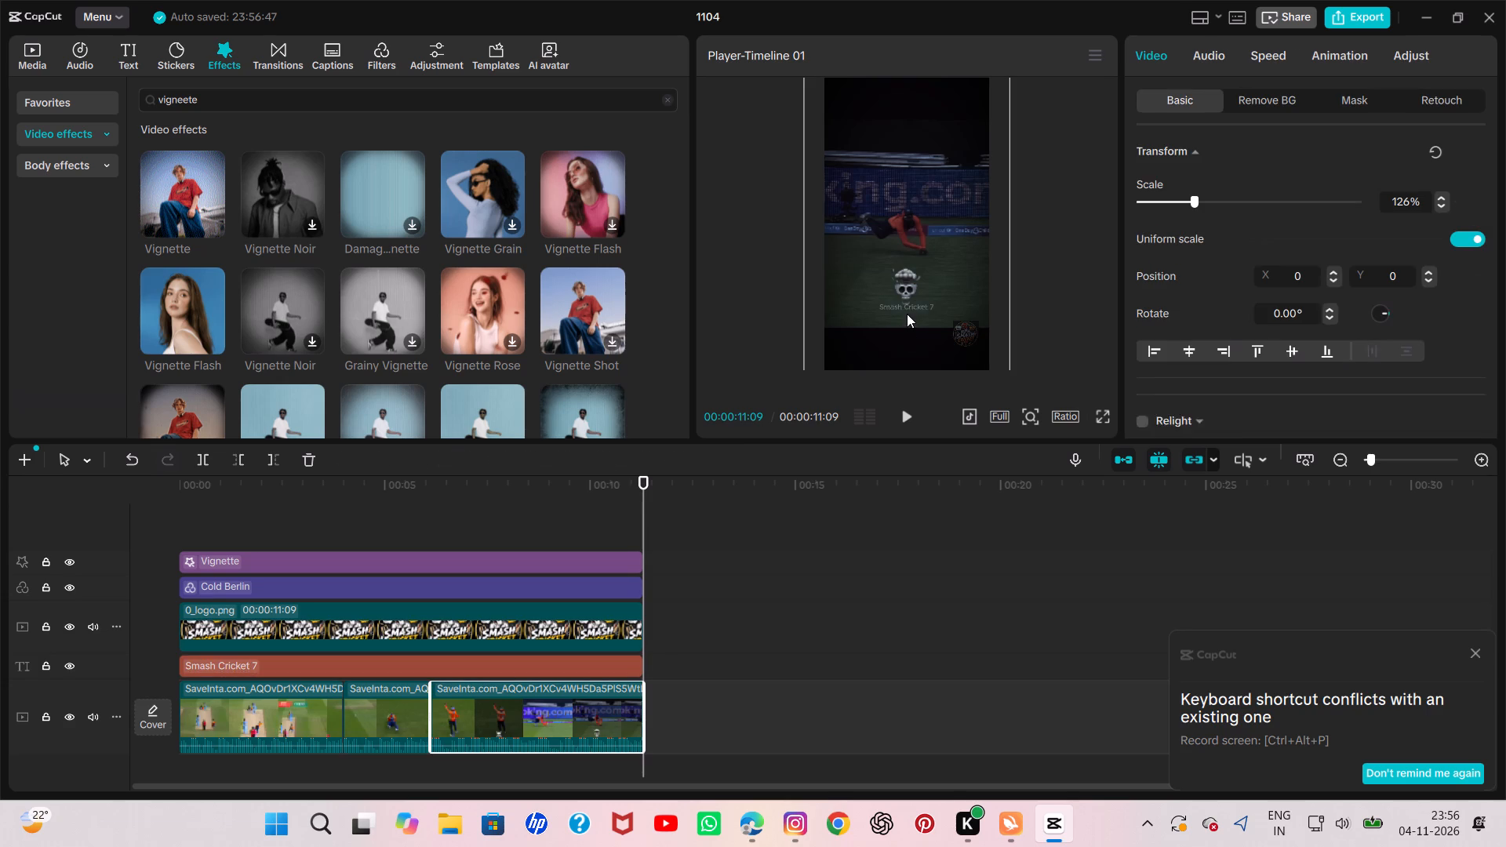
click(906, 303)
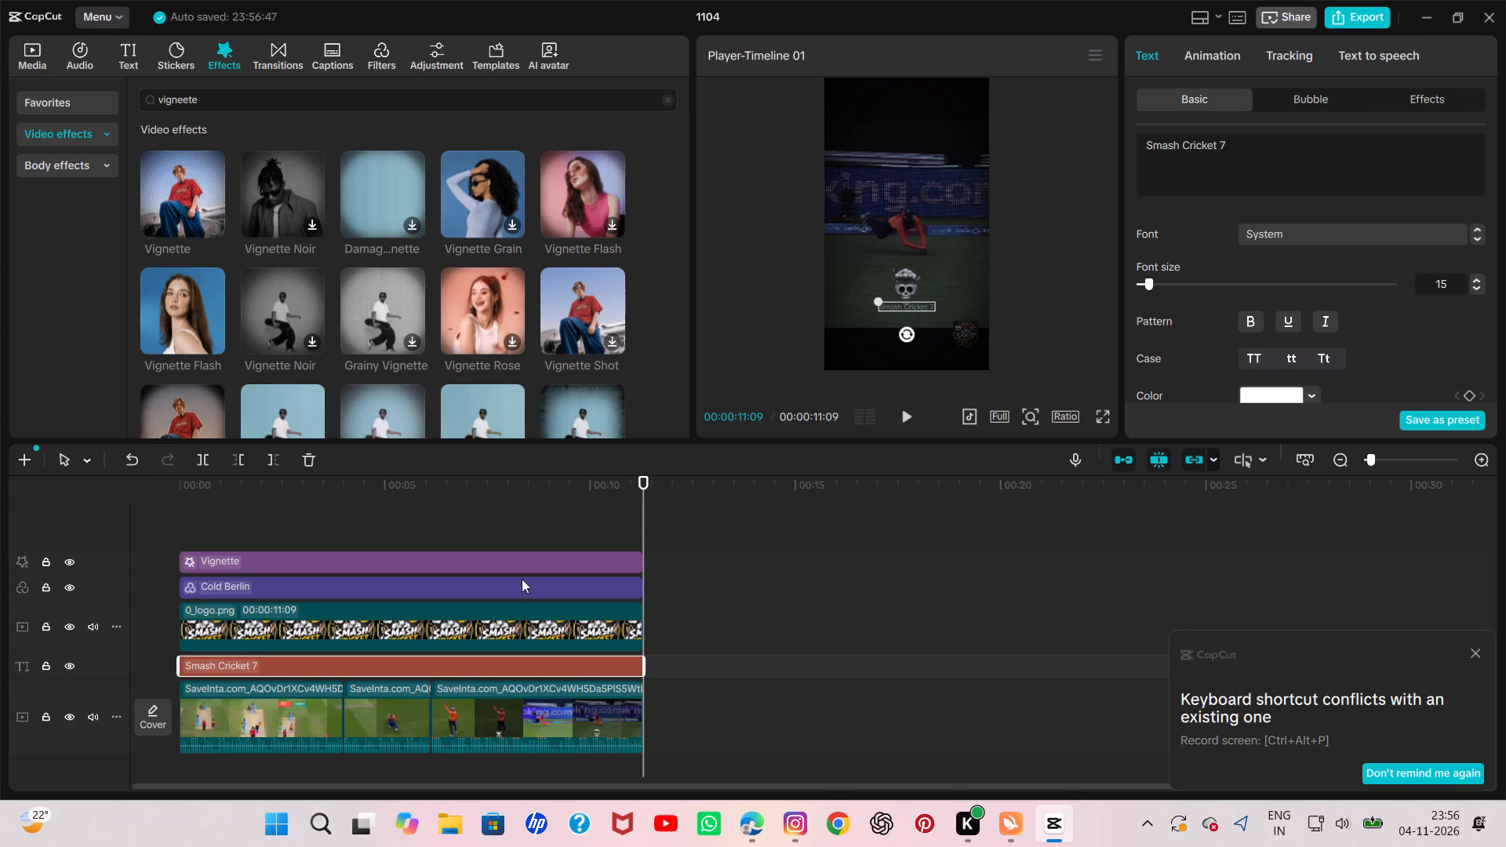
click(540, 560)
click(902, 306)
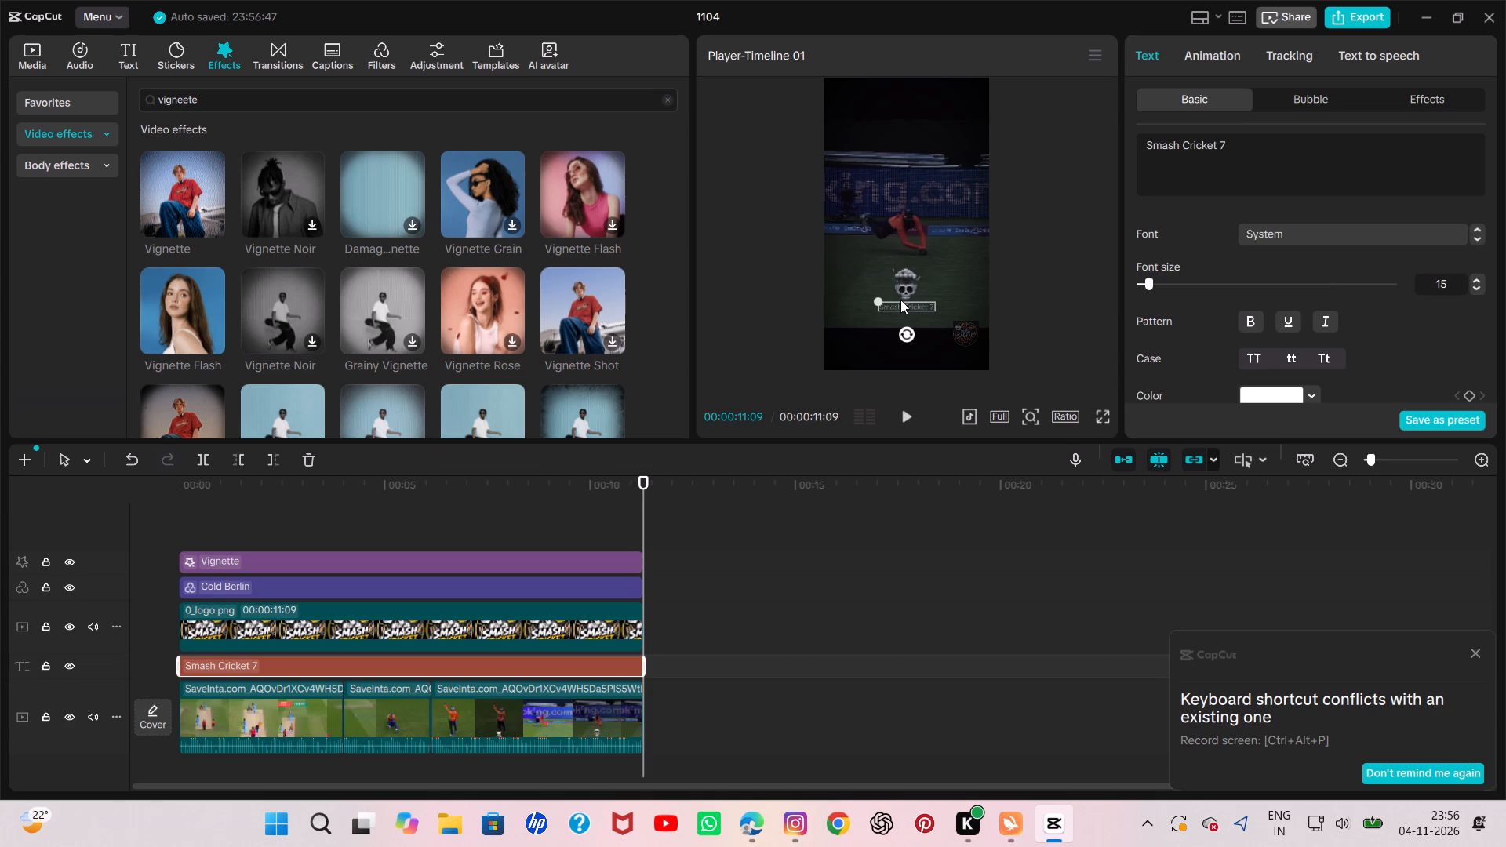
click(900, 300)
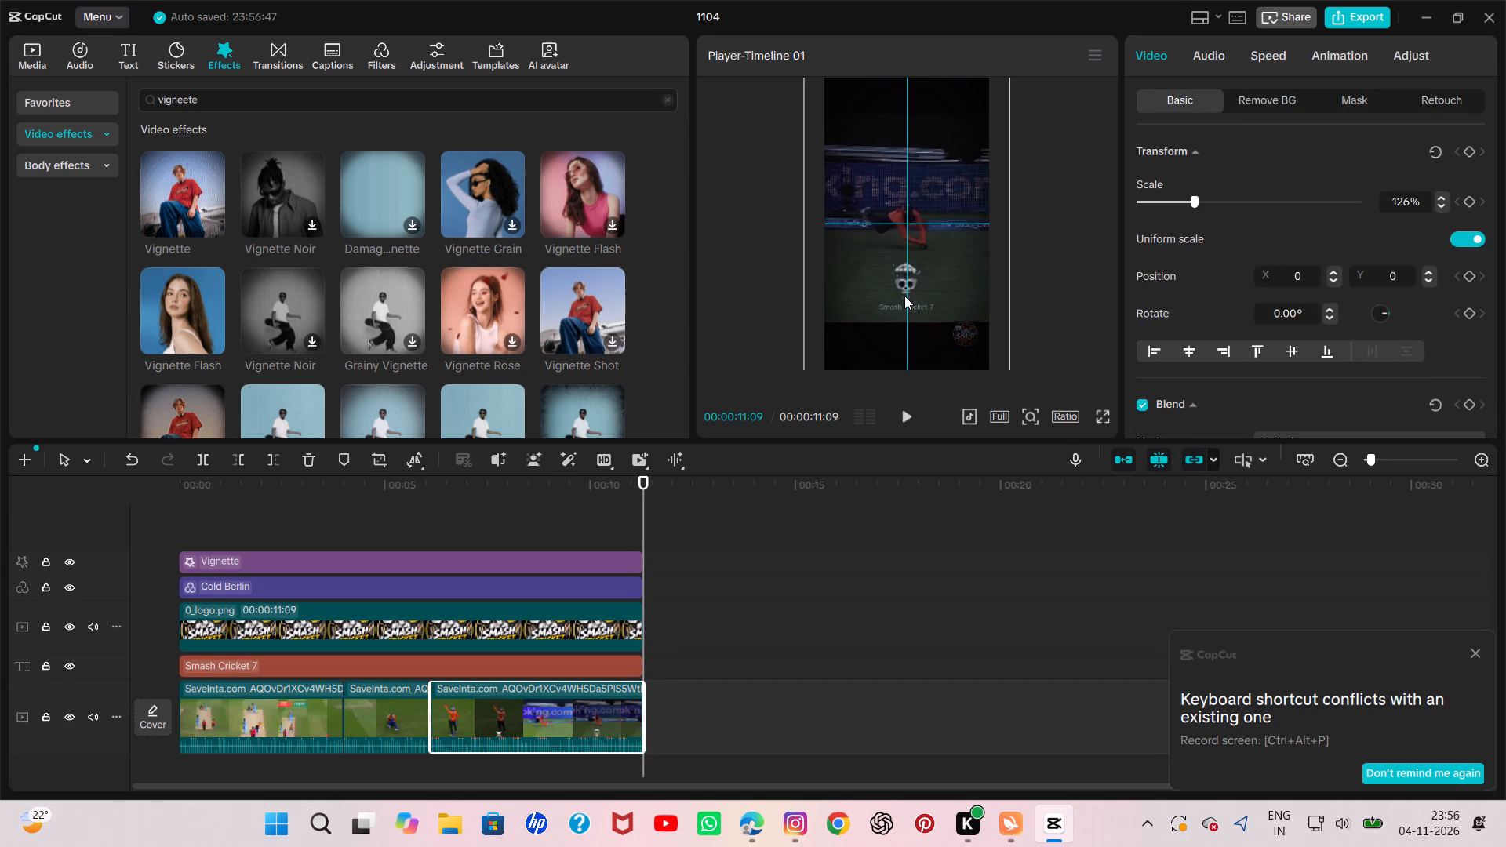
click(541, 665)
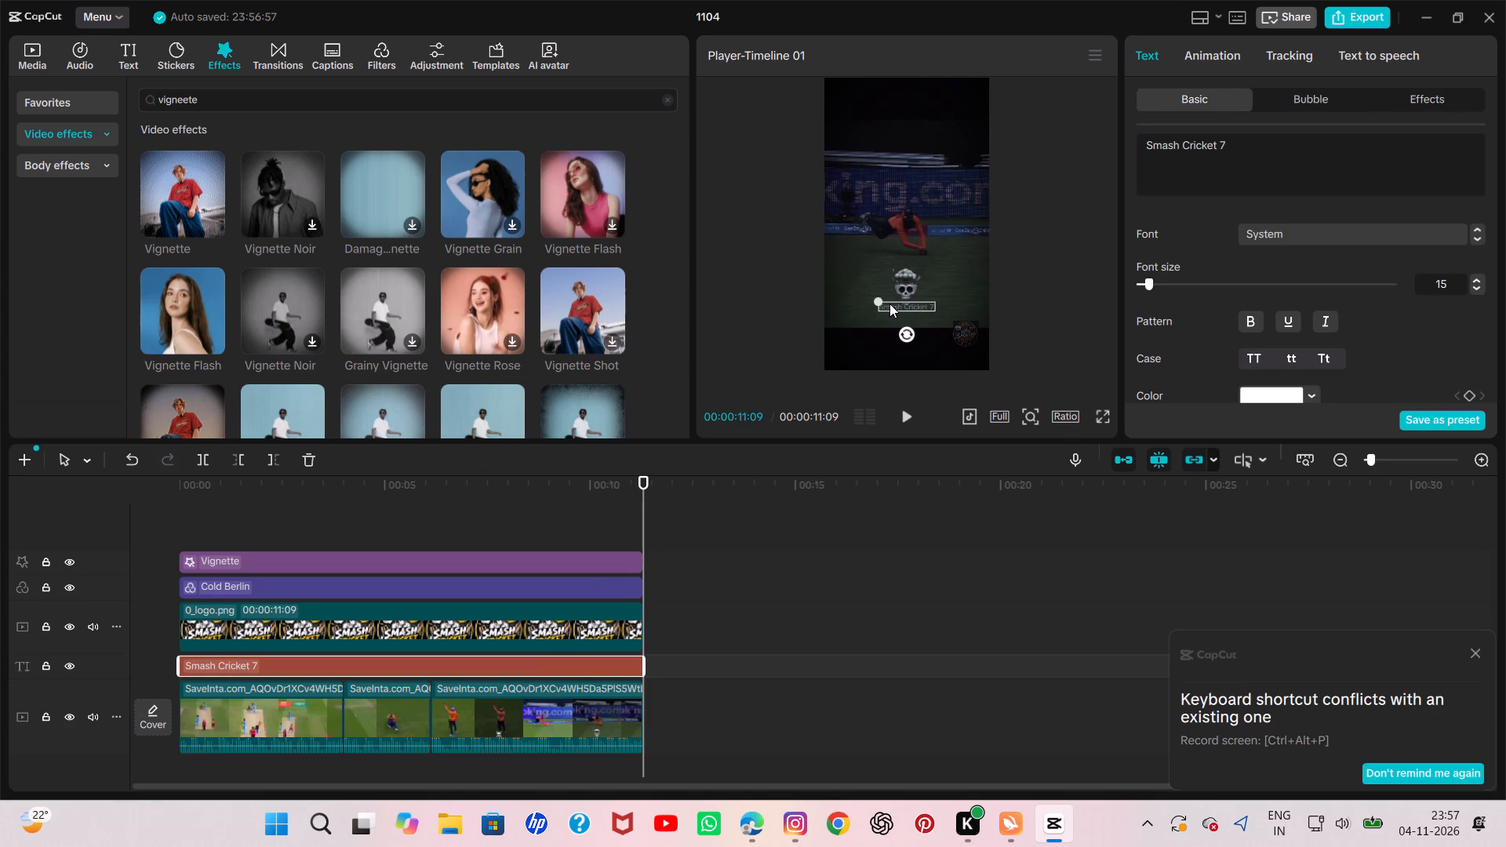
drag(889, 304, 890, 336)
Move the logo down into the black bar beside the caption, at about X 727, Y -1580.
click(964, 329)
drag(964, 329, 964, 335)
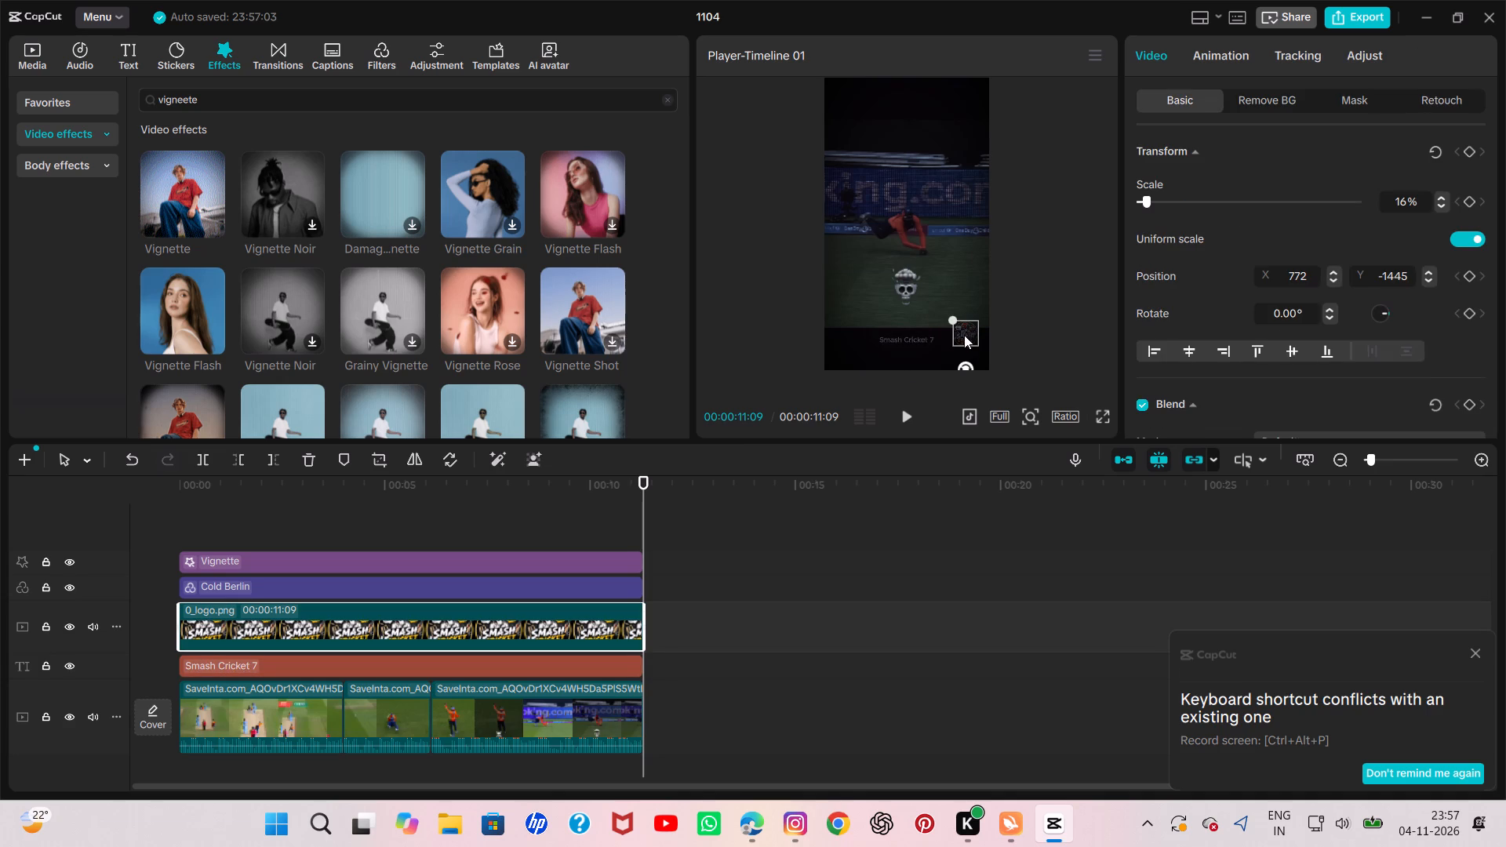
drag(964, 335, 961, 340)
Set the project's aspect ratio to 9:16.
click(1059, 413)
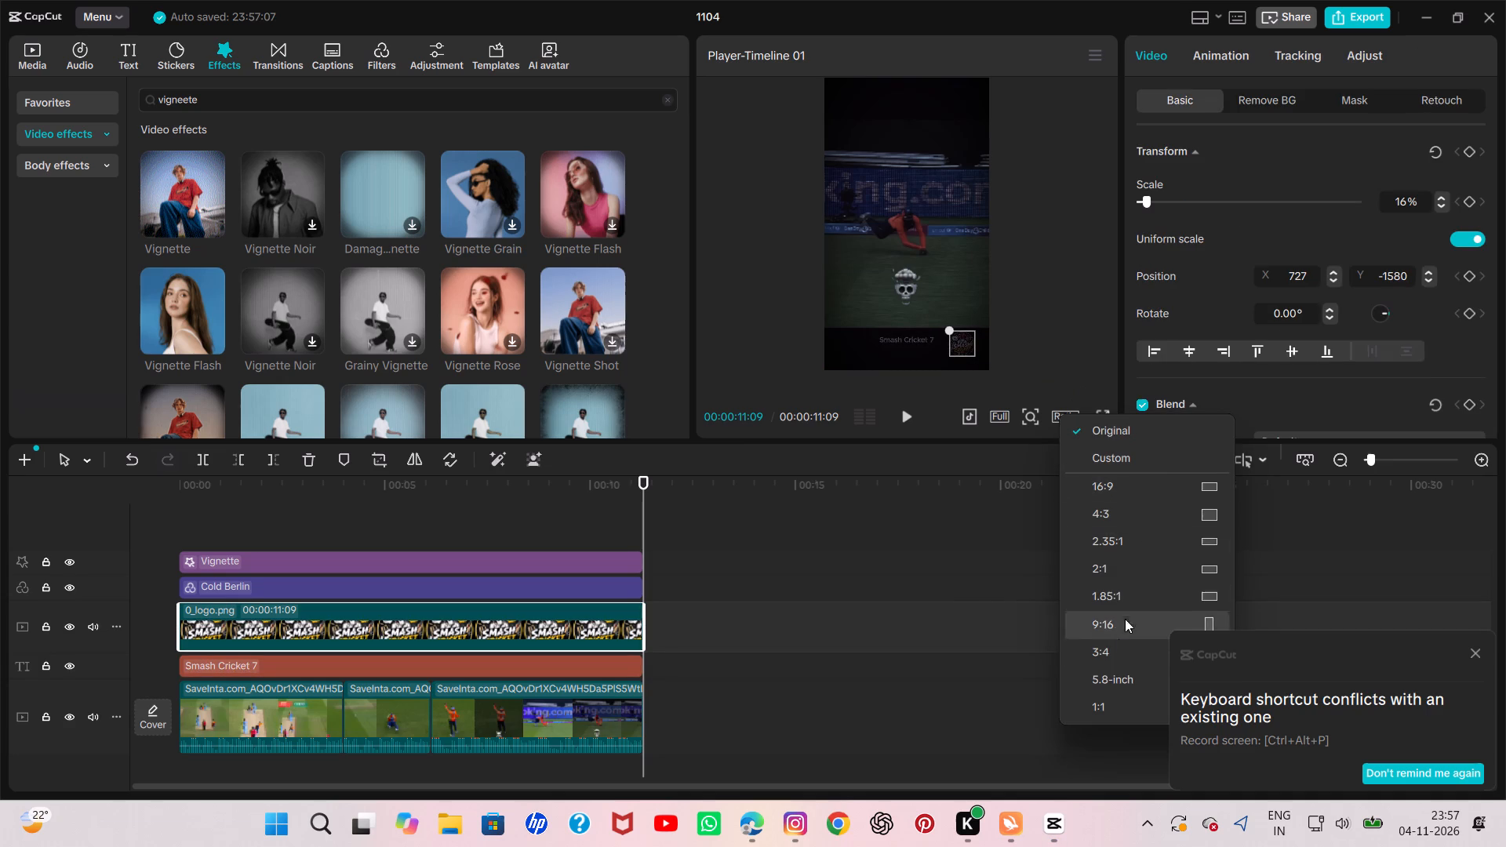
click(1117, 617)
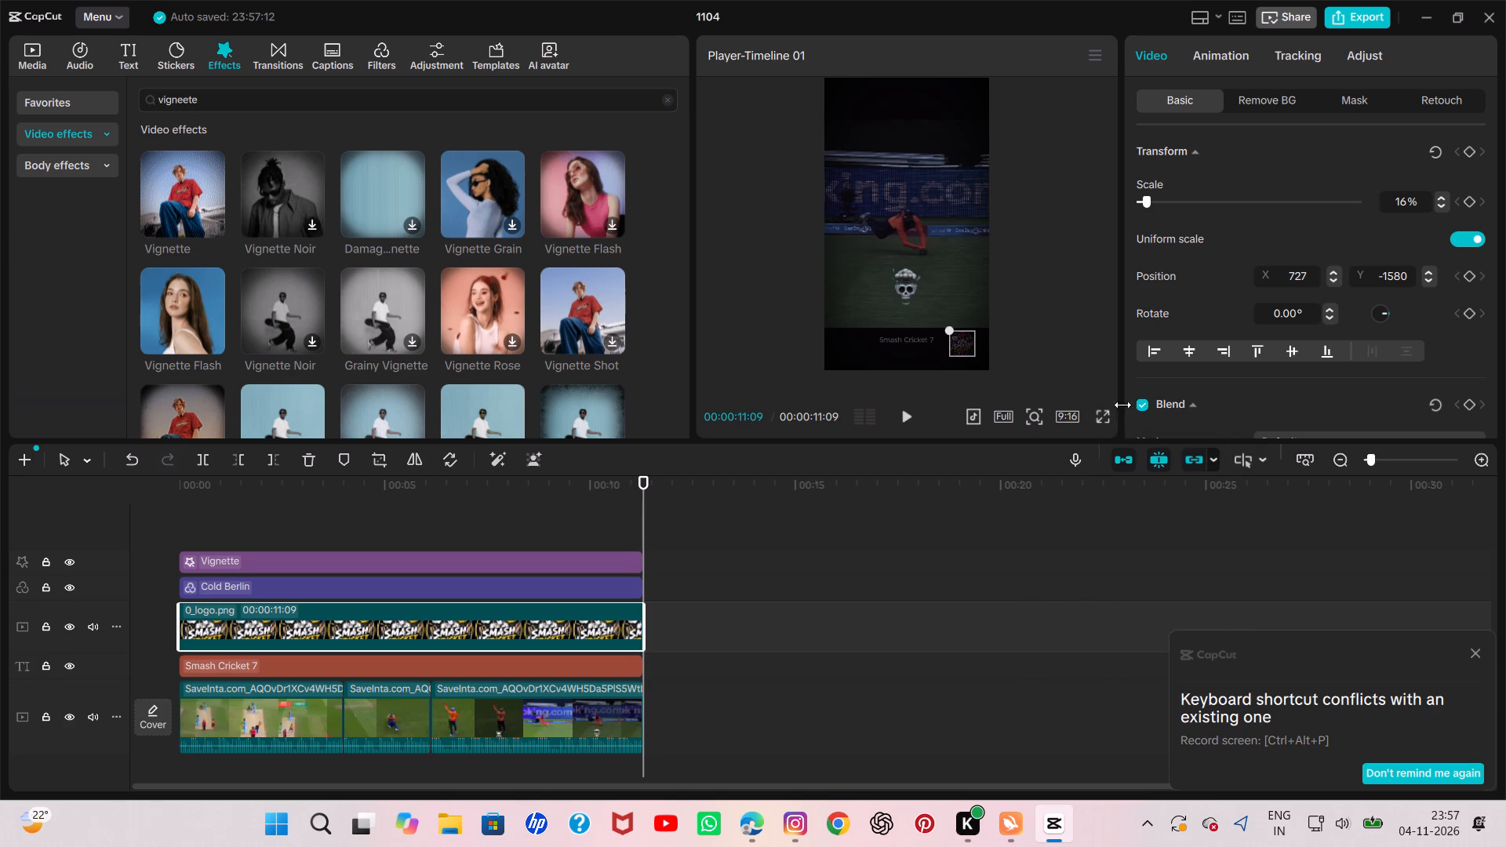
Play the video from the start in full-screen preview to check the caption and logo placement.
click(1107, 415)
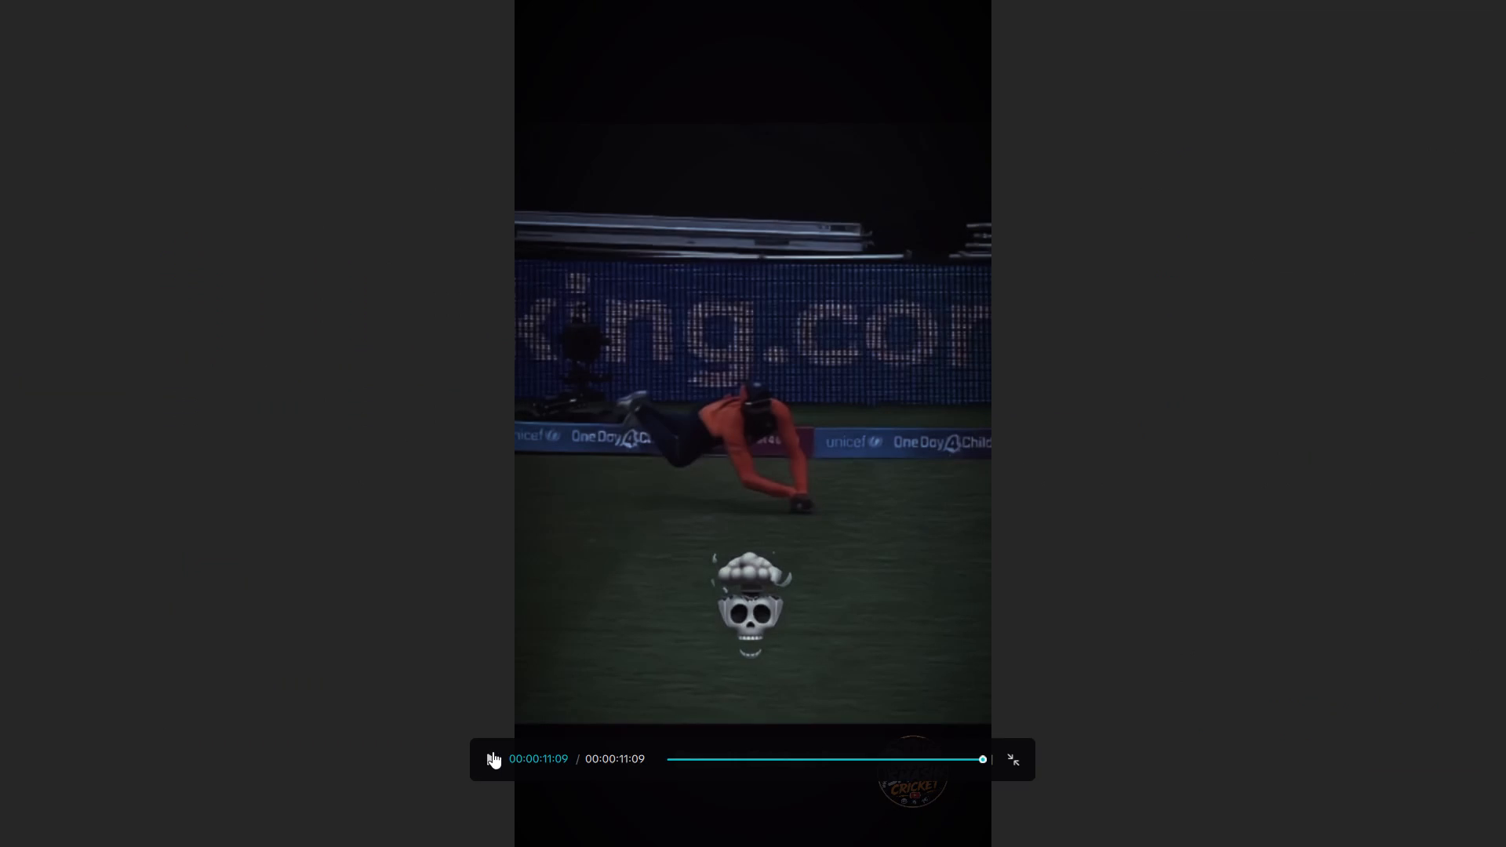
click(493, 751)
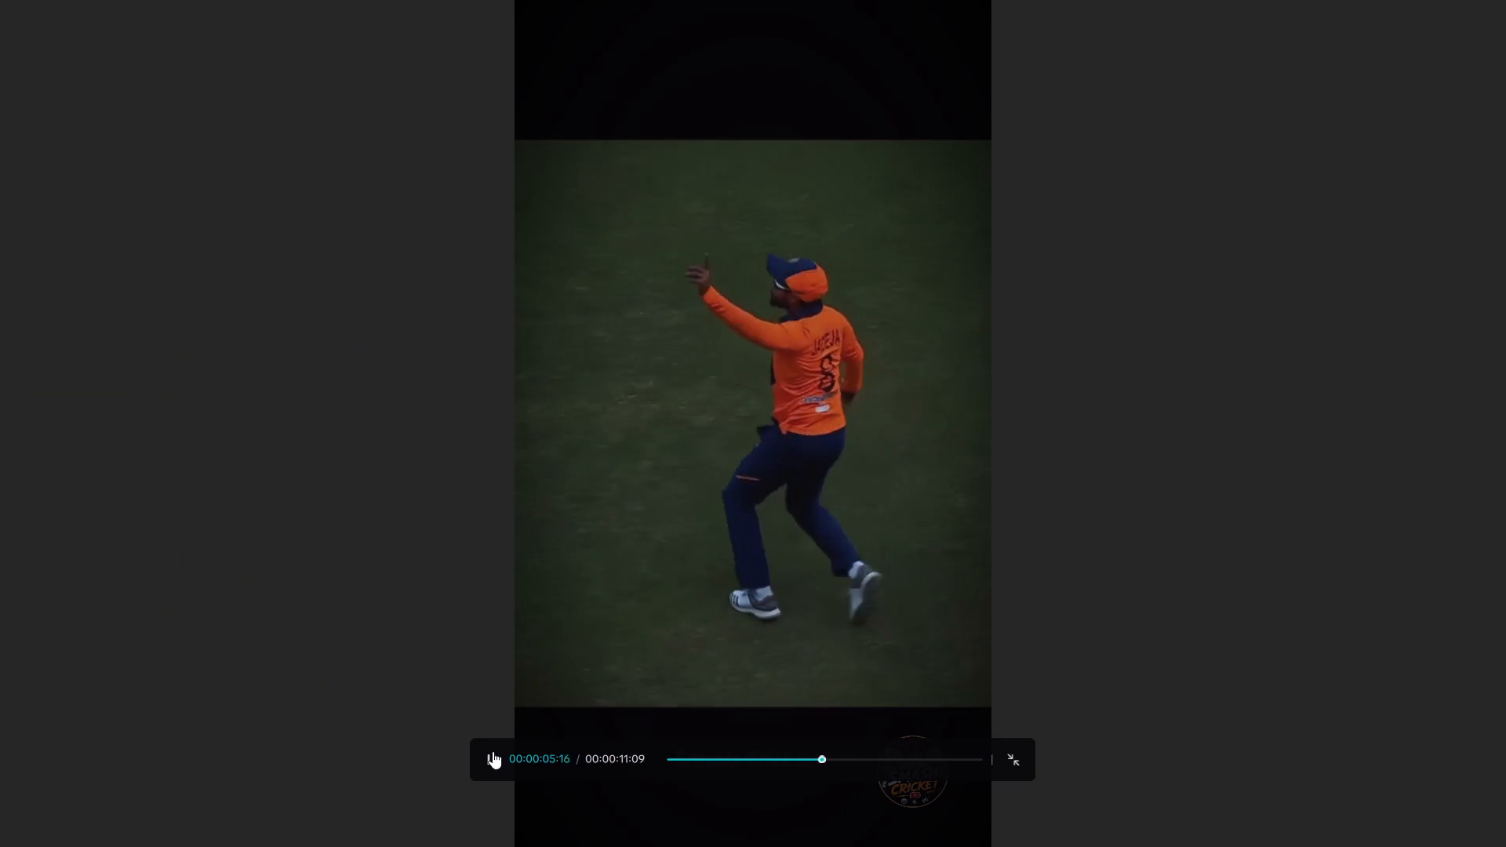
key(space)
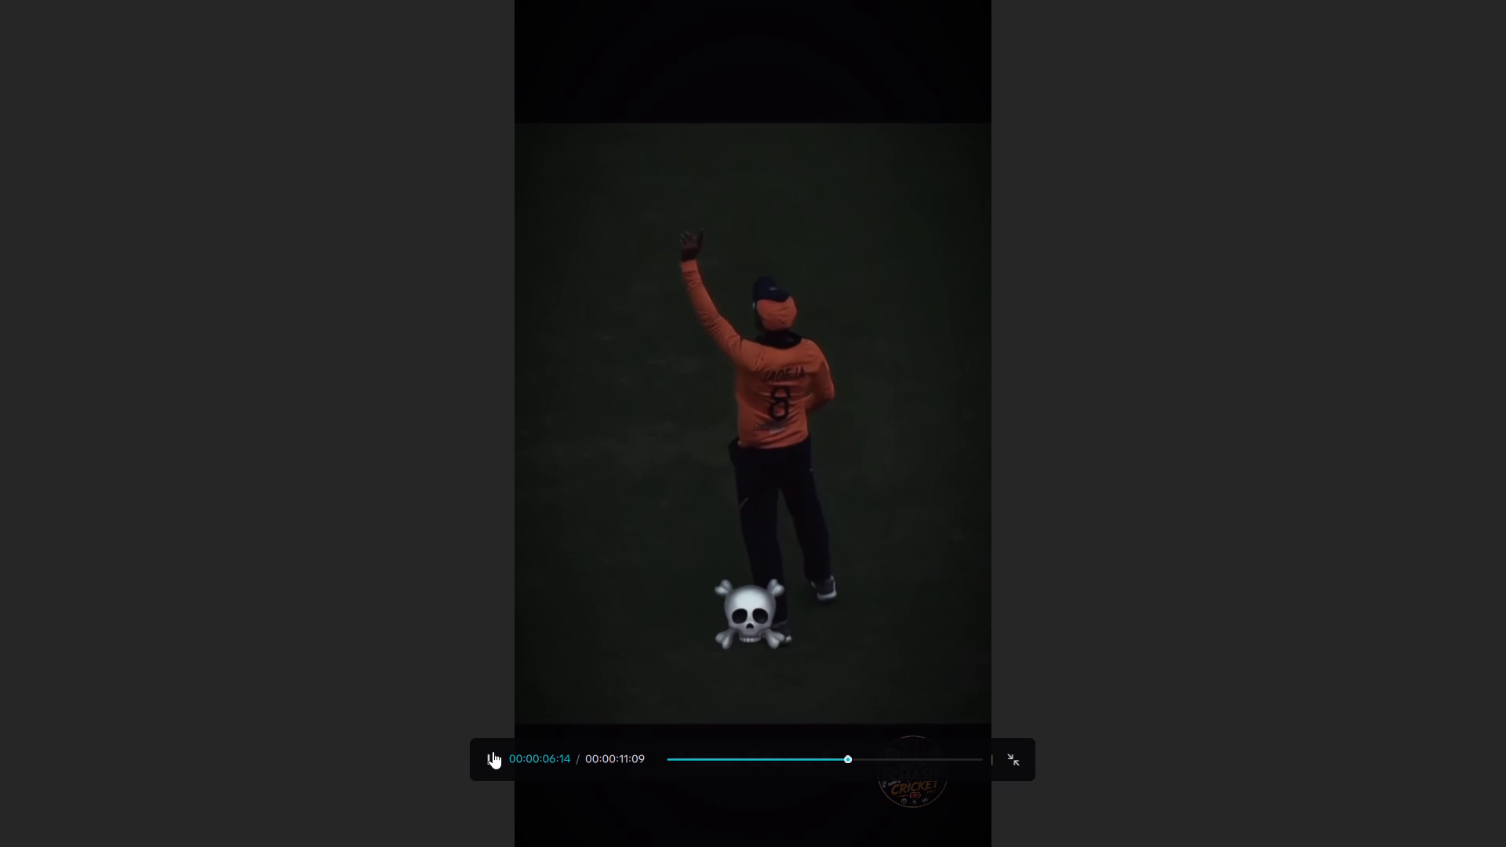
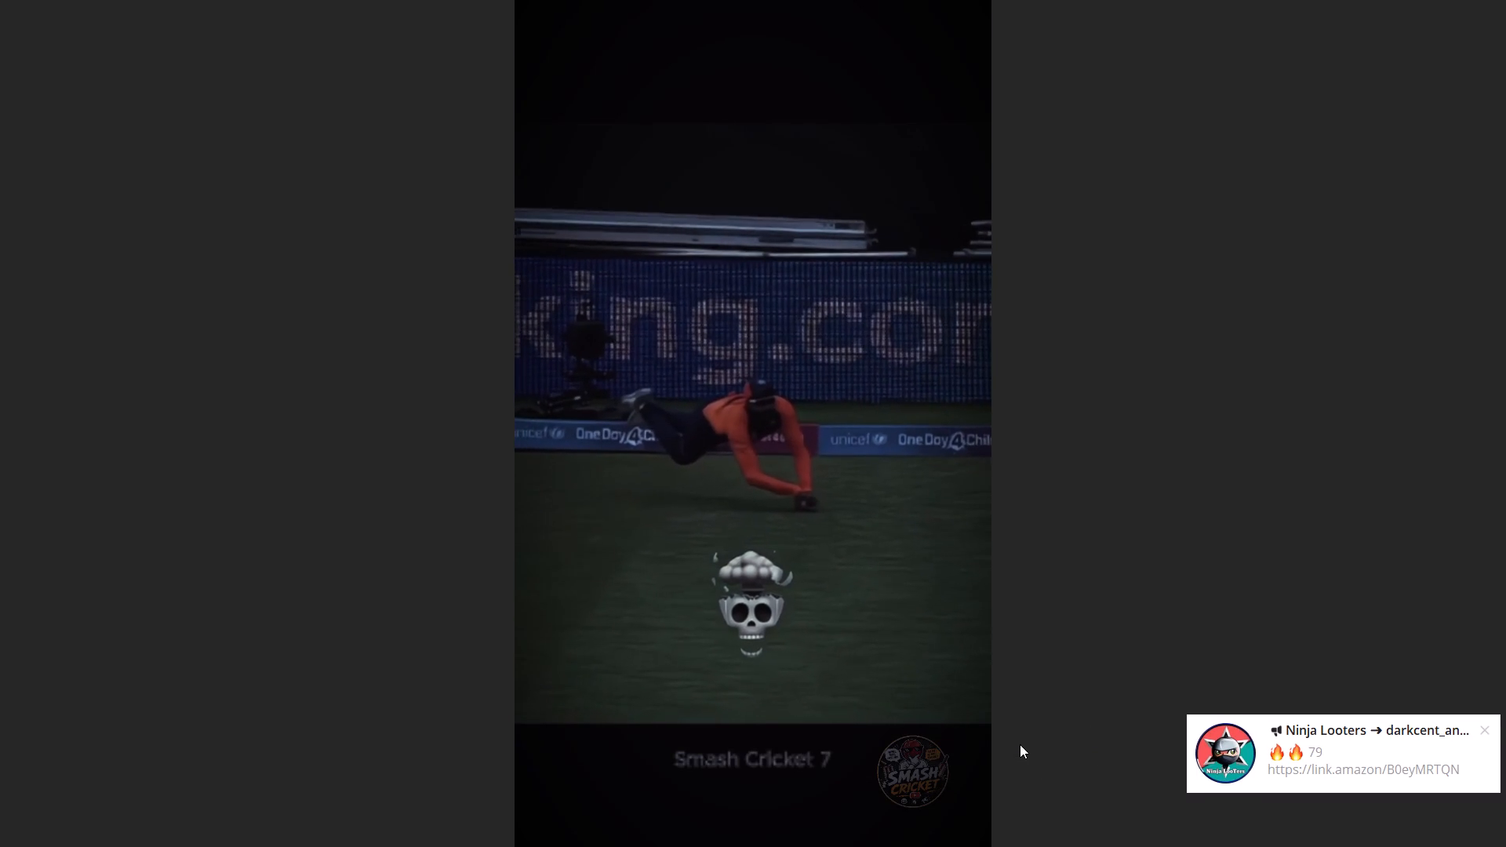
Exit the full-screen preview and return to the editing timeline.
click(910, 691)
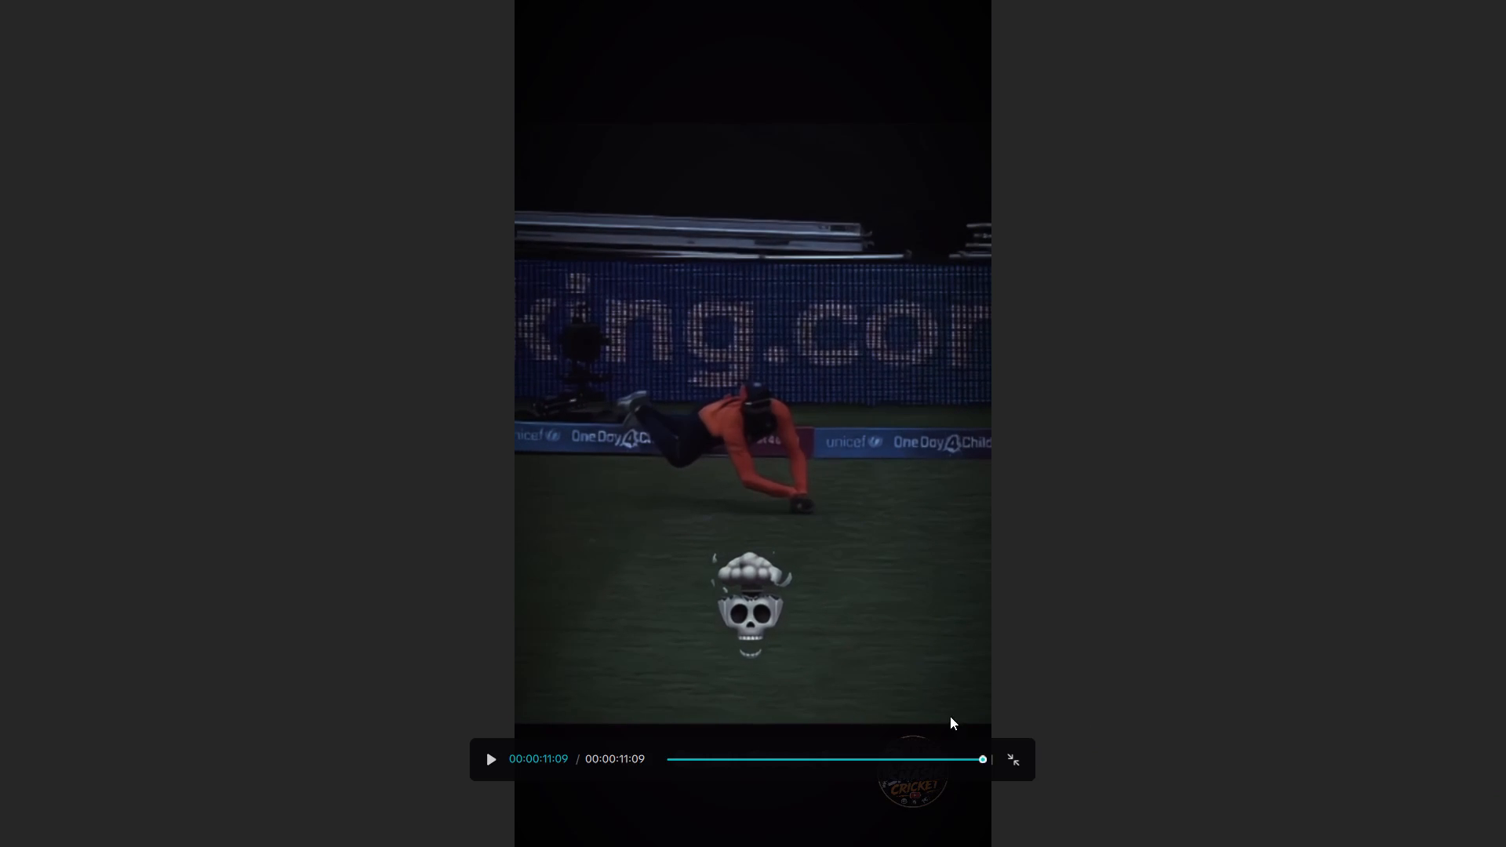
click(1010, 762)
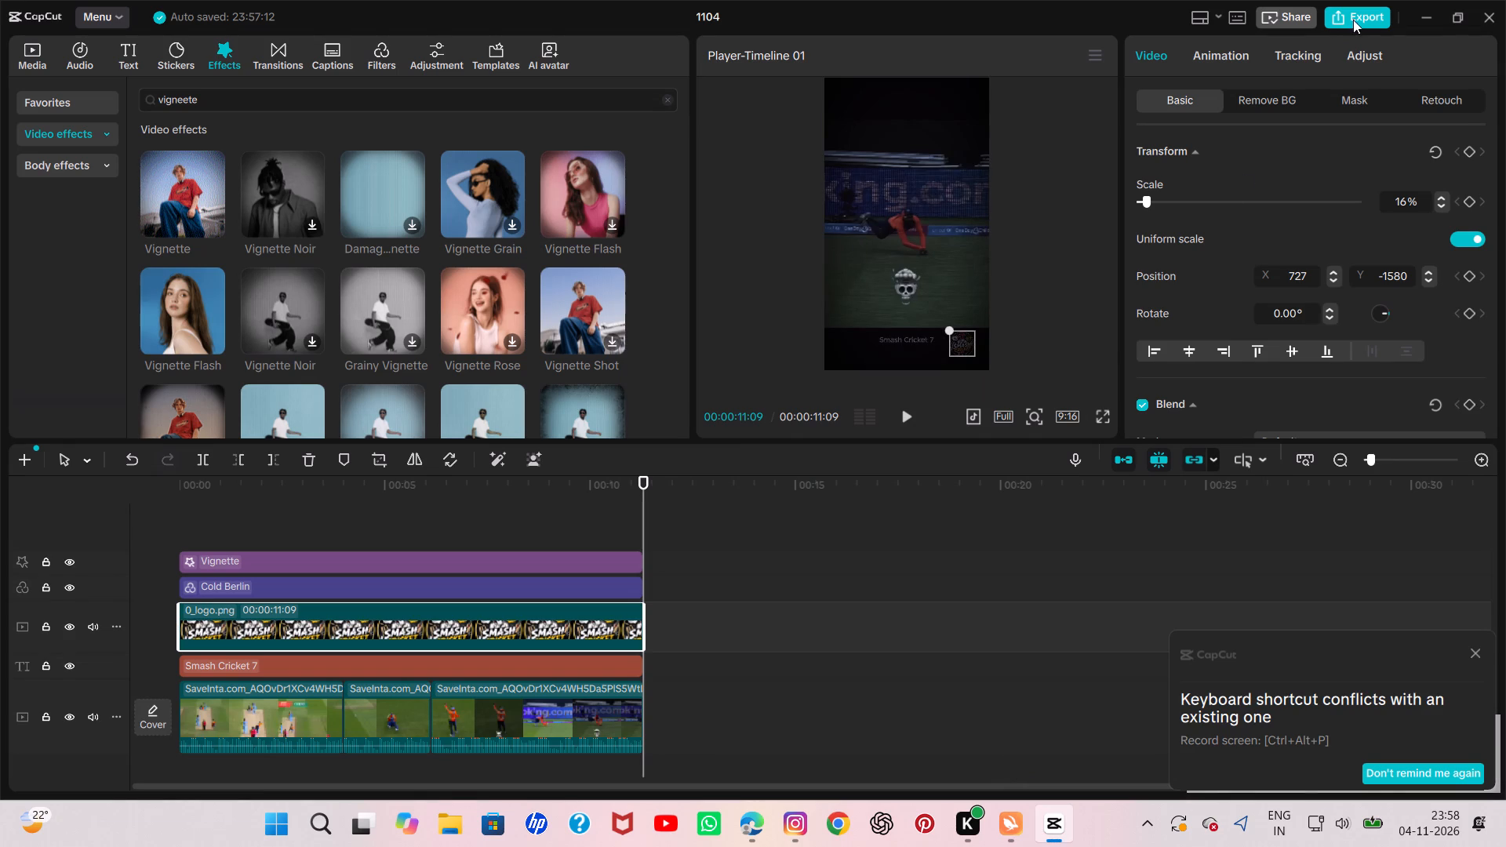
Export the video as 1104 at 1080P, recommended bit rate, H.264 codec, mp4 format and 30fps.
click(1353, 18)
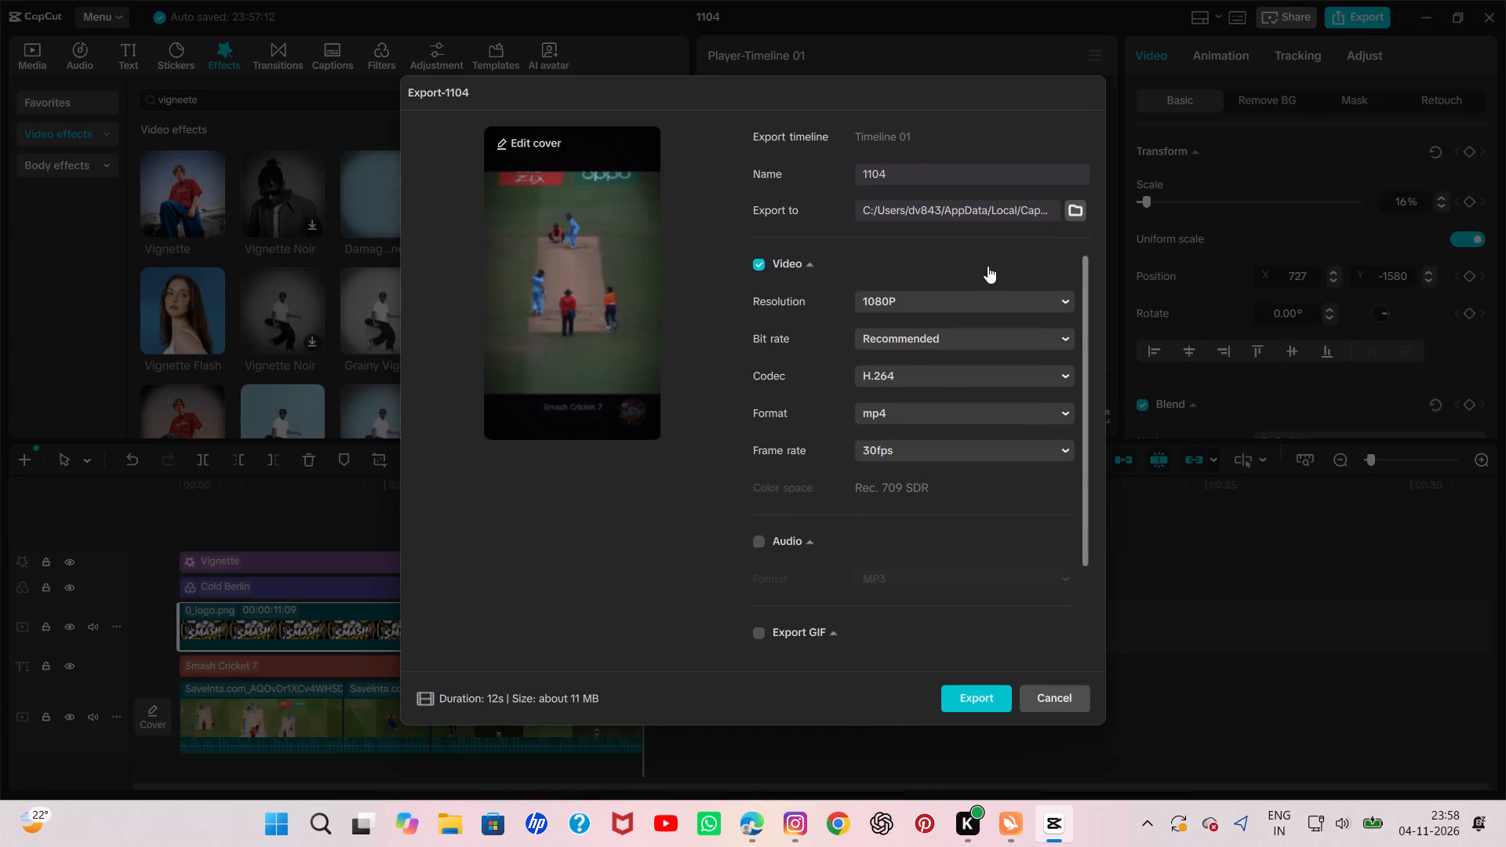
click(962, 694)
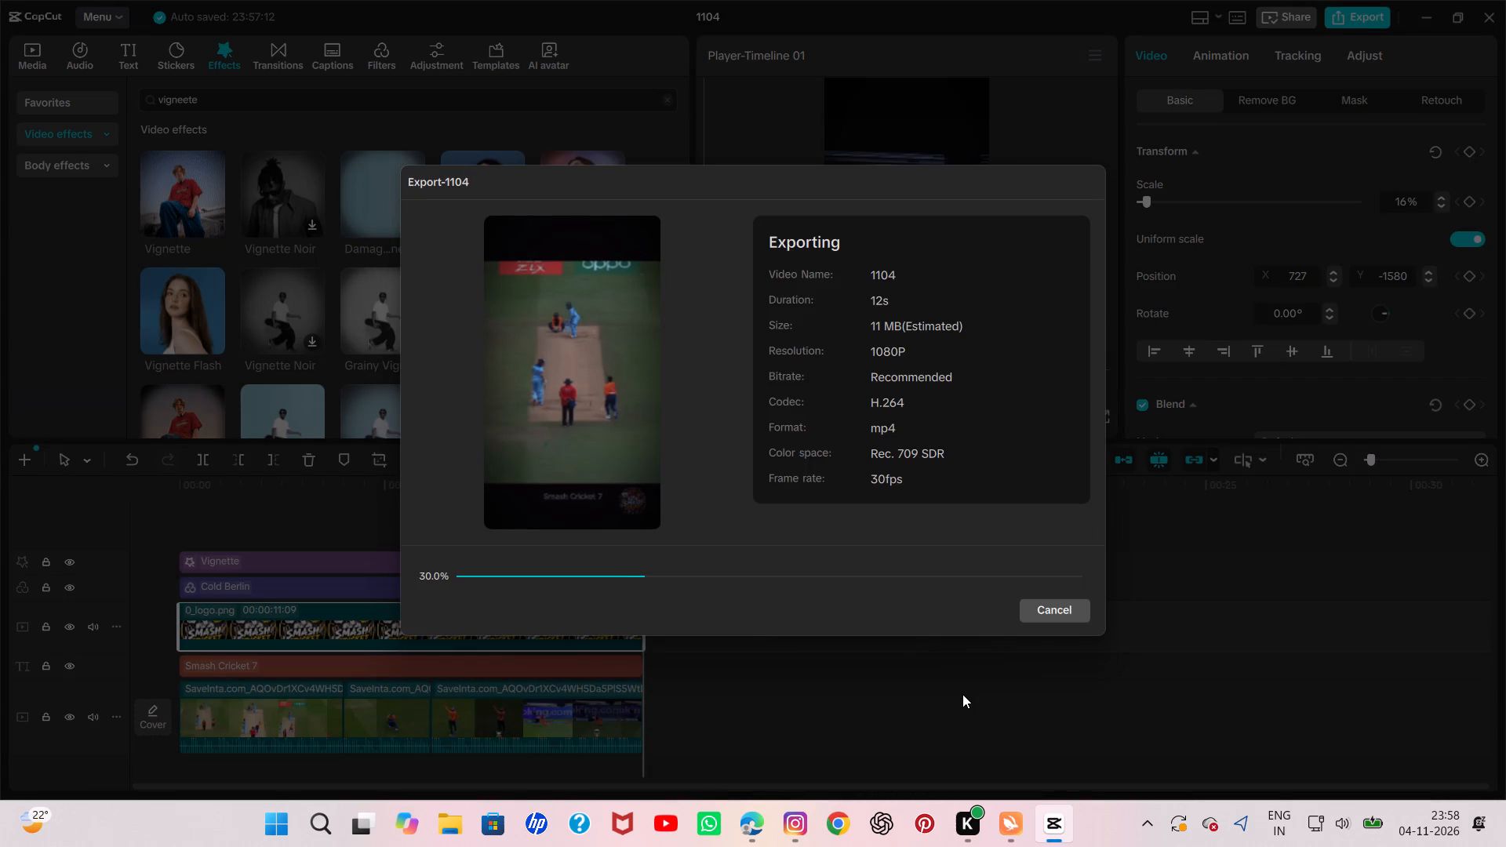
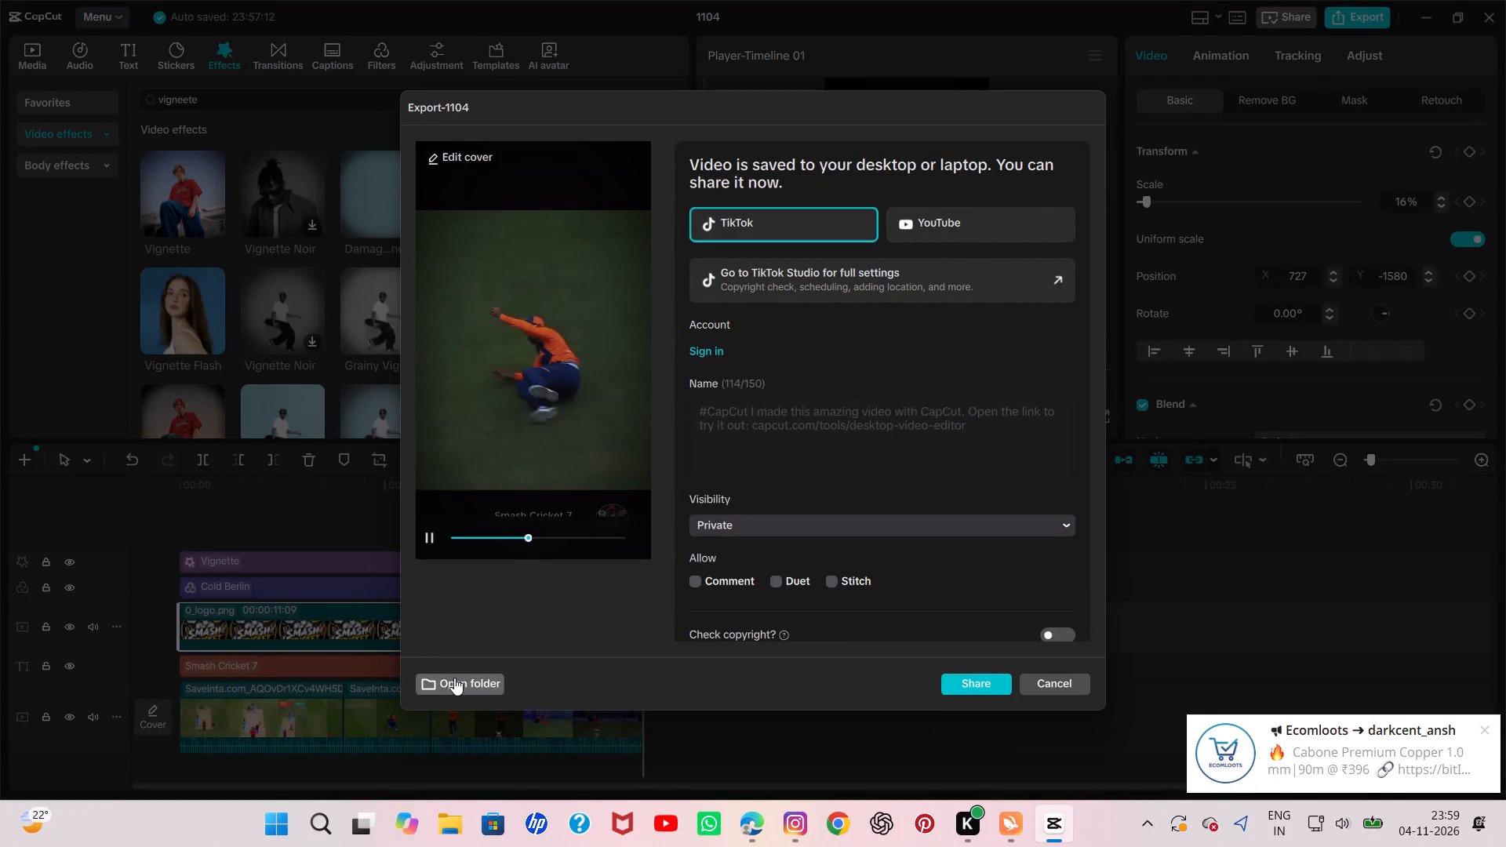
Open the exported video's folder in File Explorer and copy the 1104 video file.
click(454, 678)
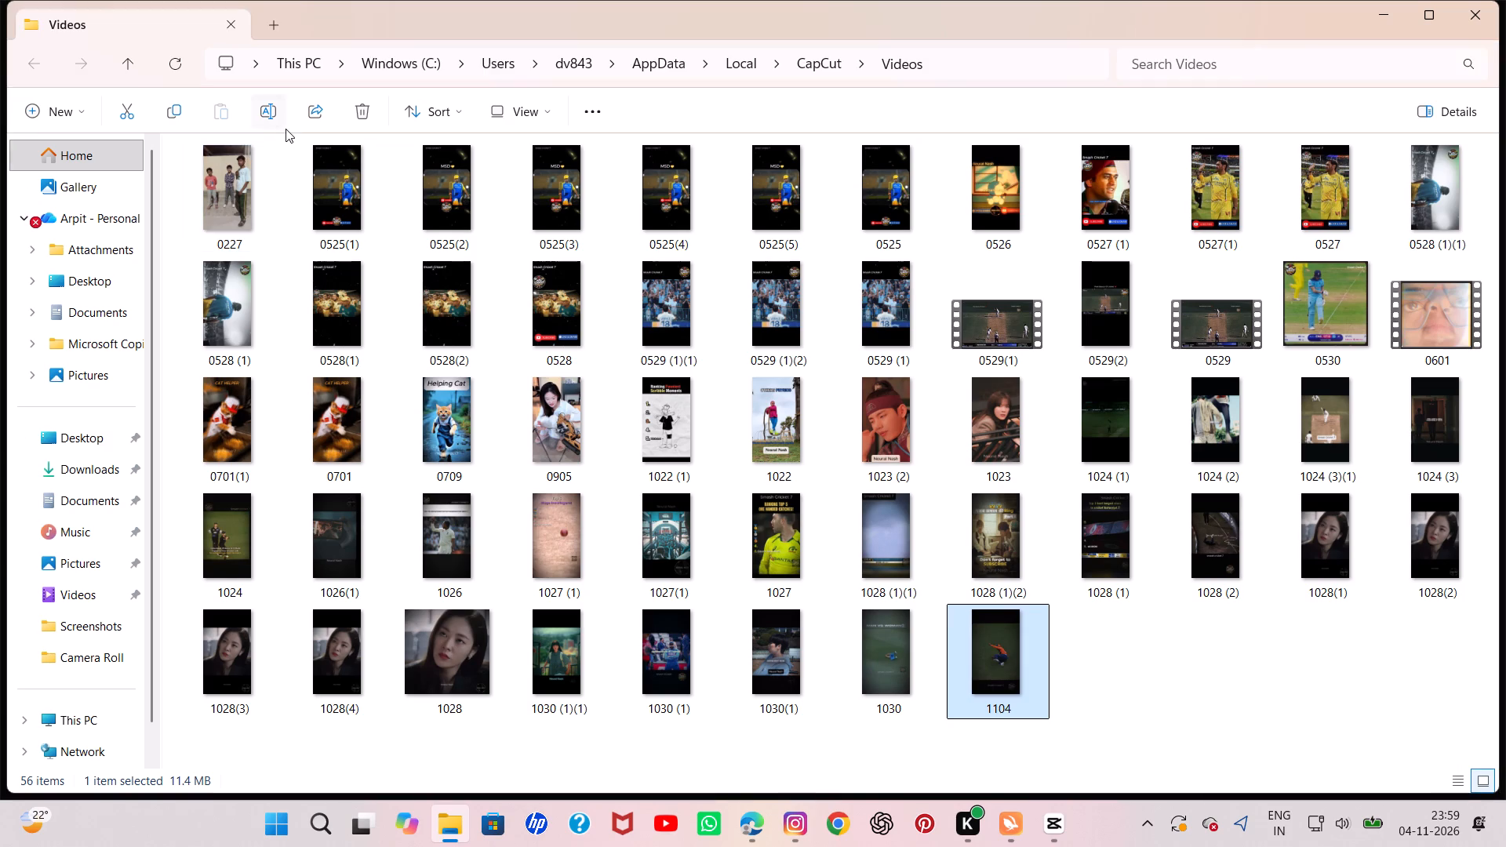